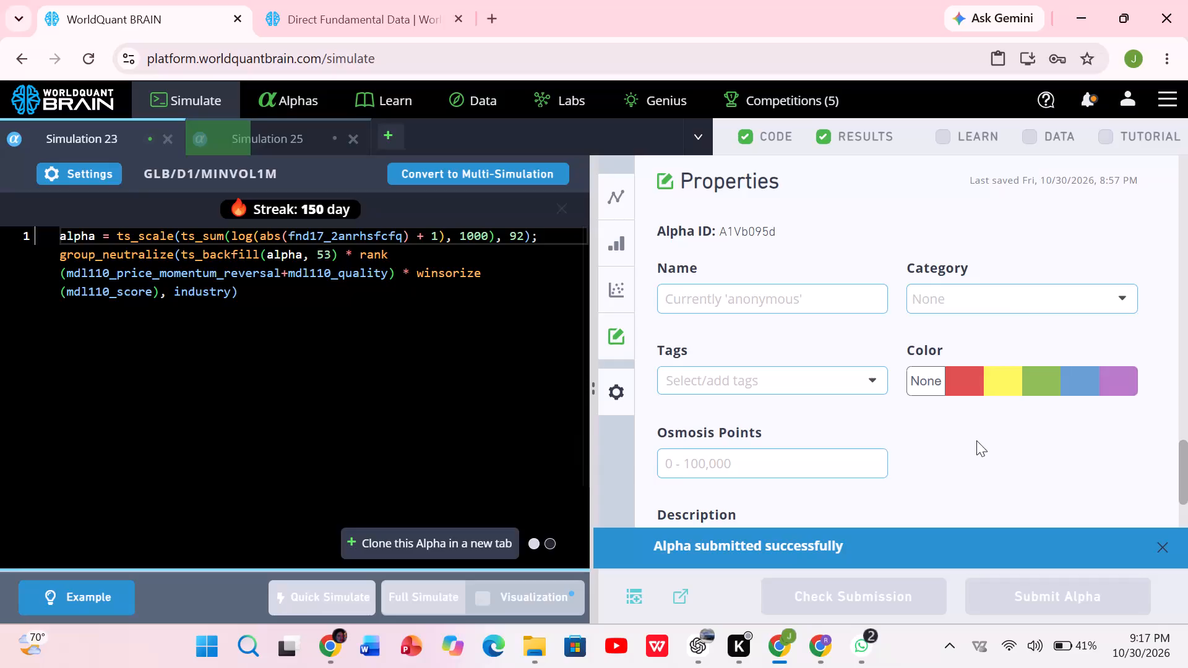
Switch to the other Chrome window and display the list of submitted alphas.
left_click(818, 648)
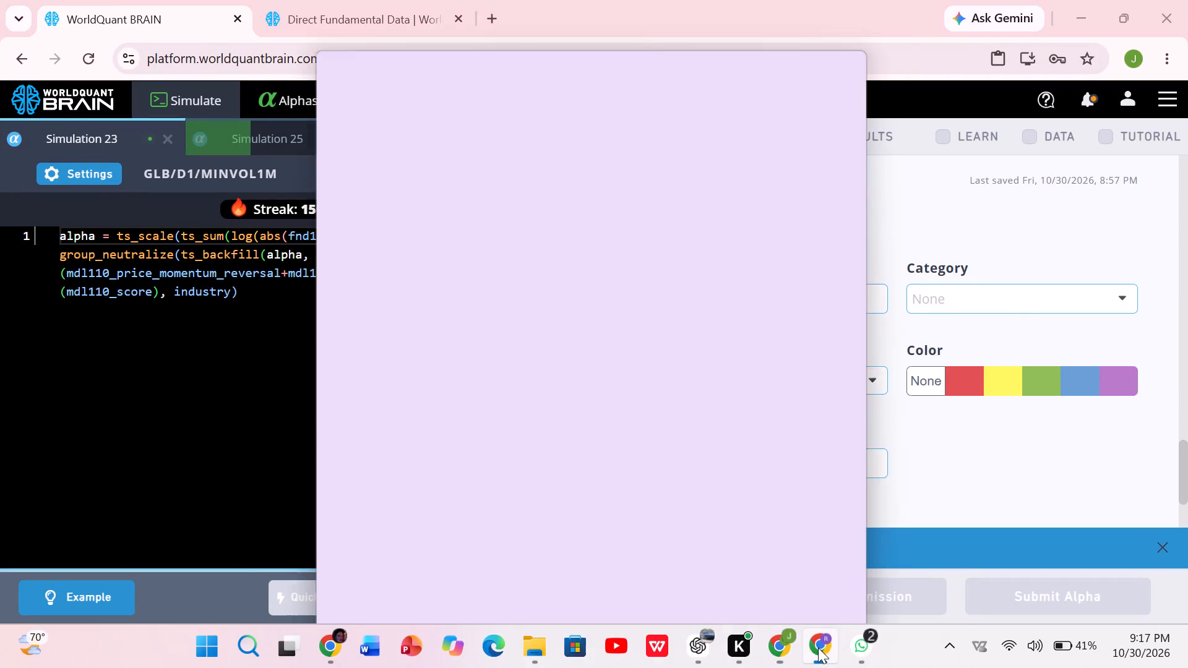
left_click(517, 96)
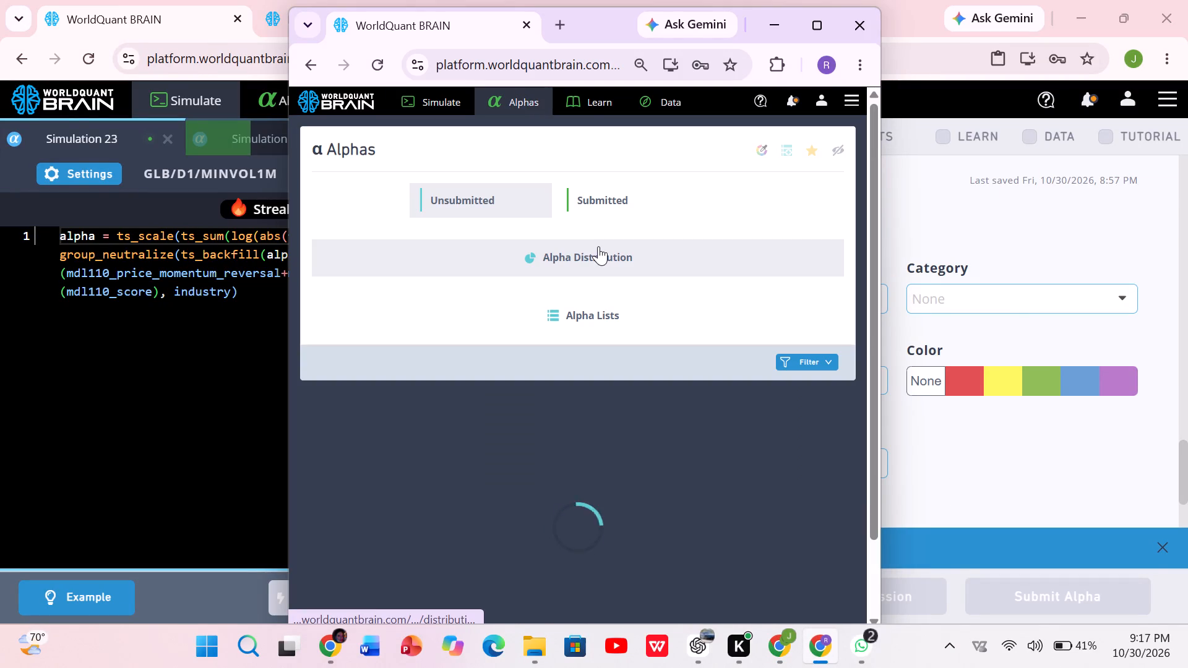
double_click(609, 192)
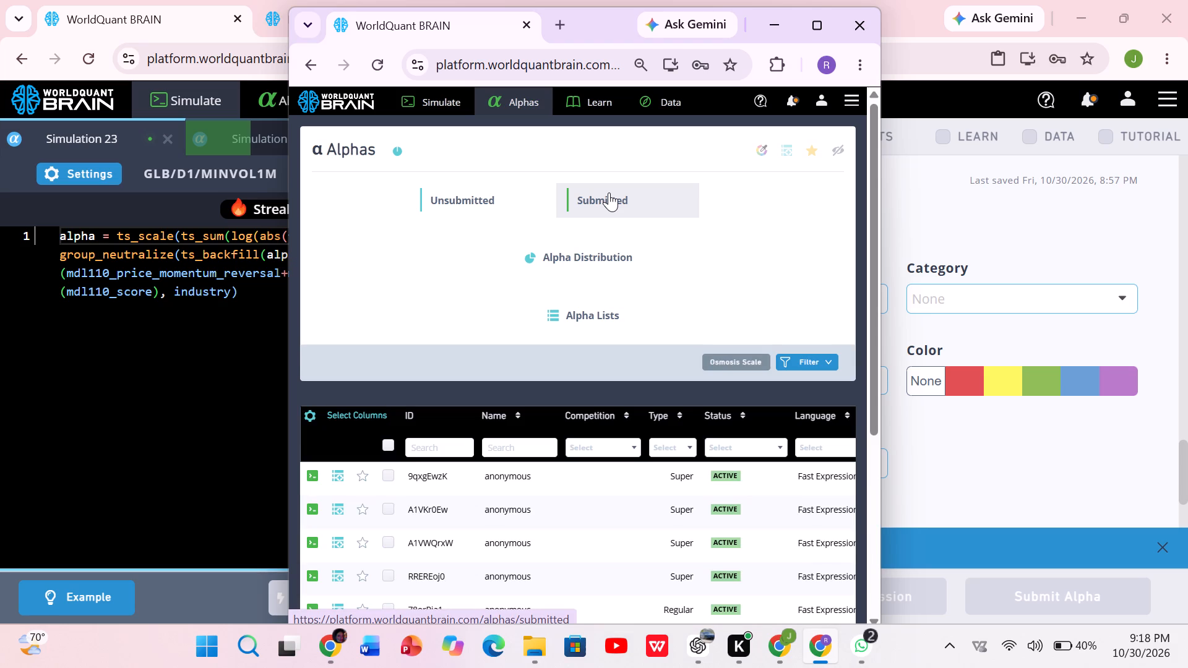
Open the submitted SuperAlpha 9qxgEwzK, review its descriptions and expressions, and clone it for a new simulation.
left_click(514, 471)
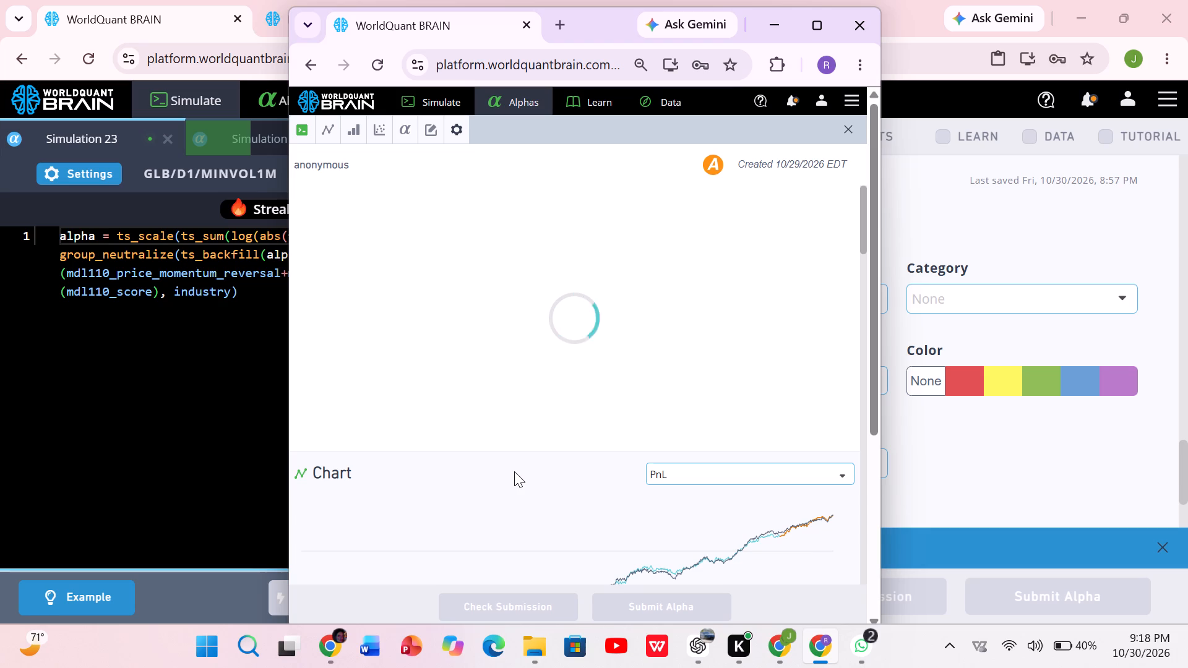
scroll(622, 531, "down", 8)
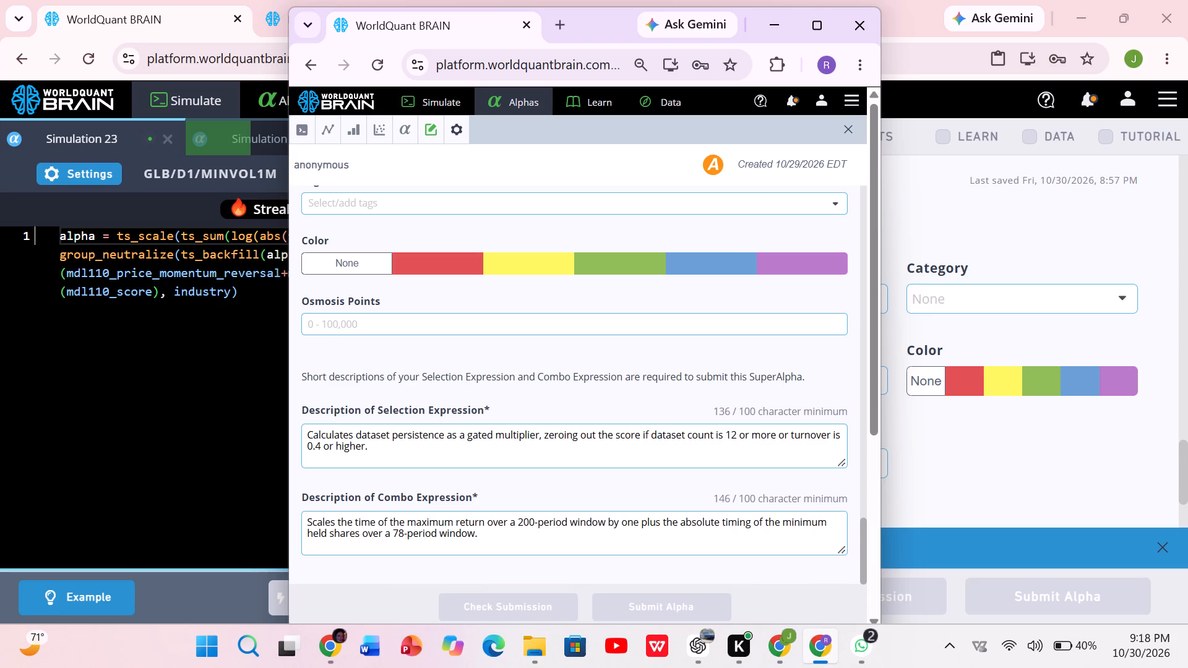
scroll(523, 486, "up", 6)
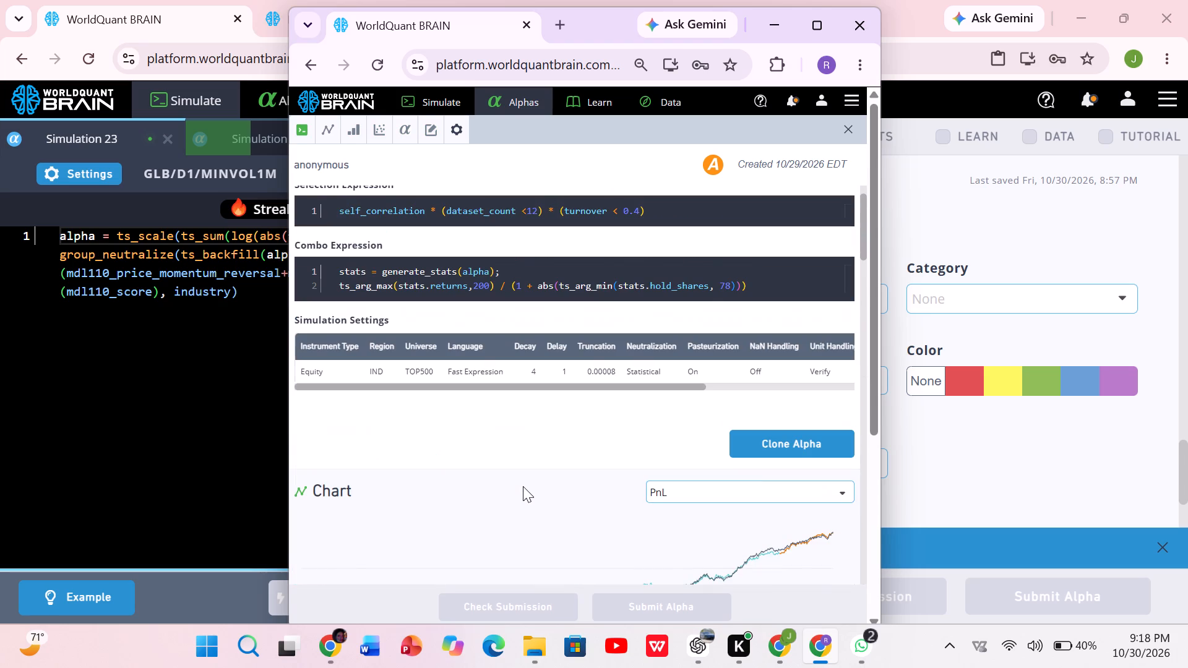
left_click(788, 448)
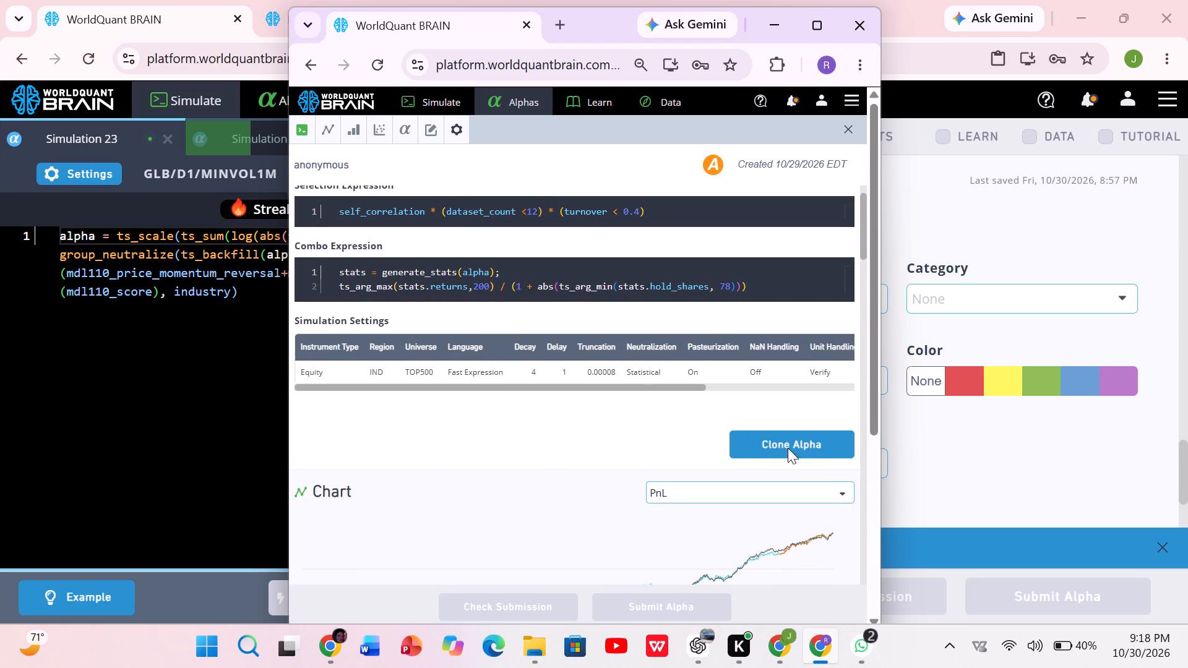
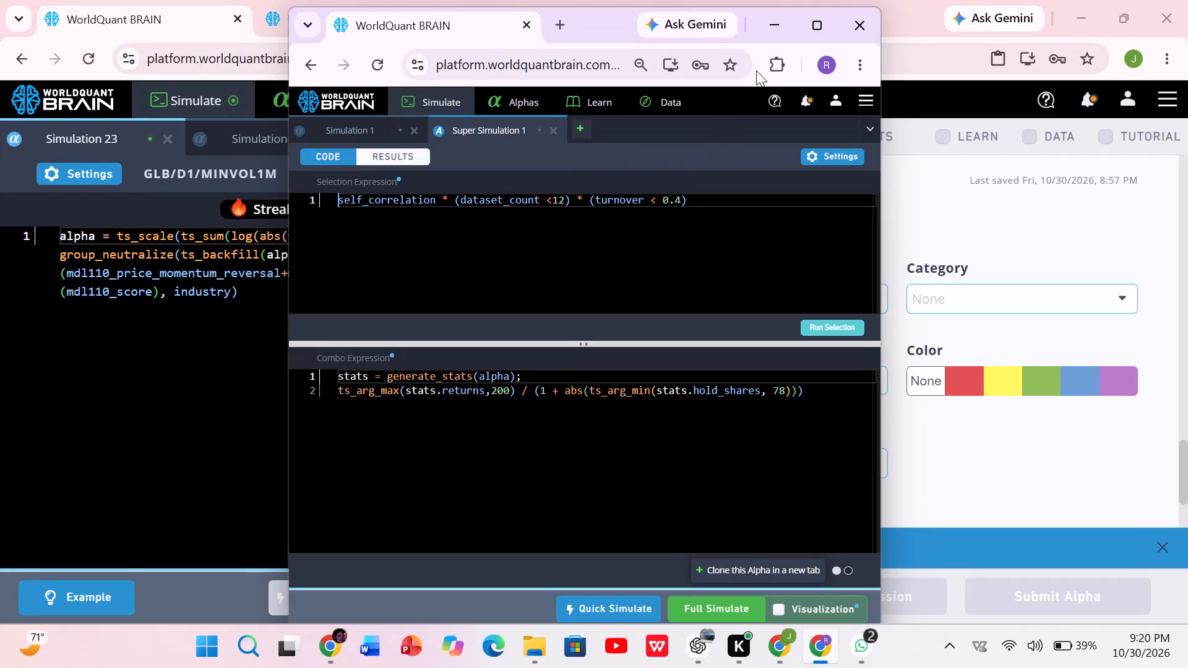
Maximize the window, show the results pane beside the code, and open the Super Simulation 1 settings for review.
left_click(814, 15)
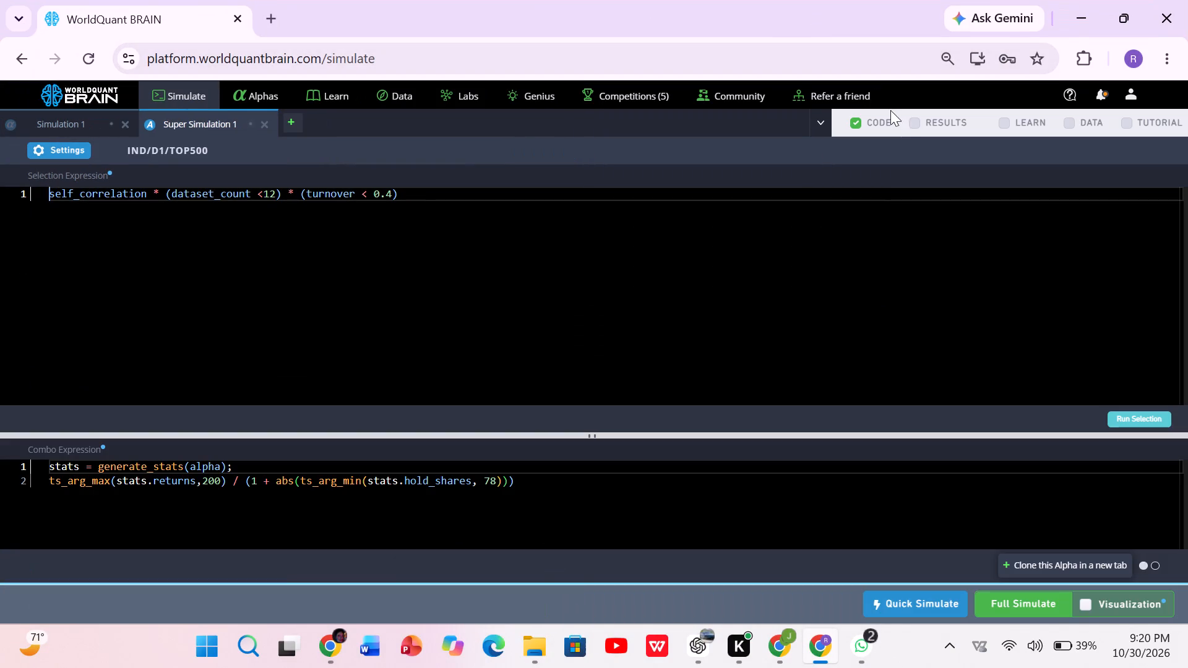
left_click(918, 122)
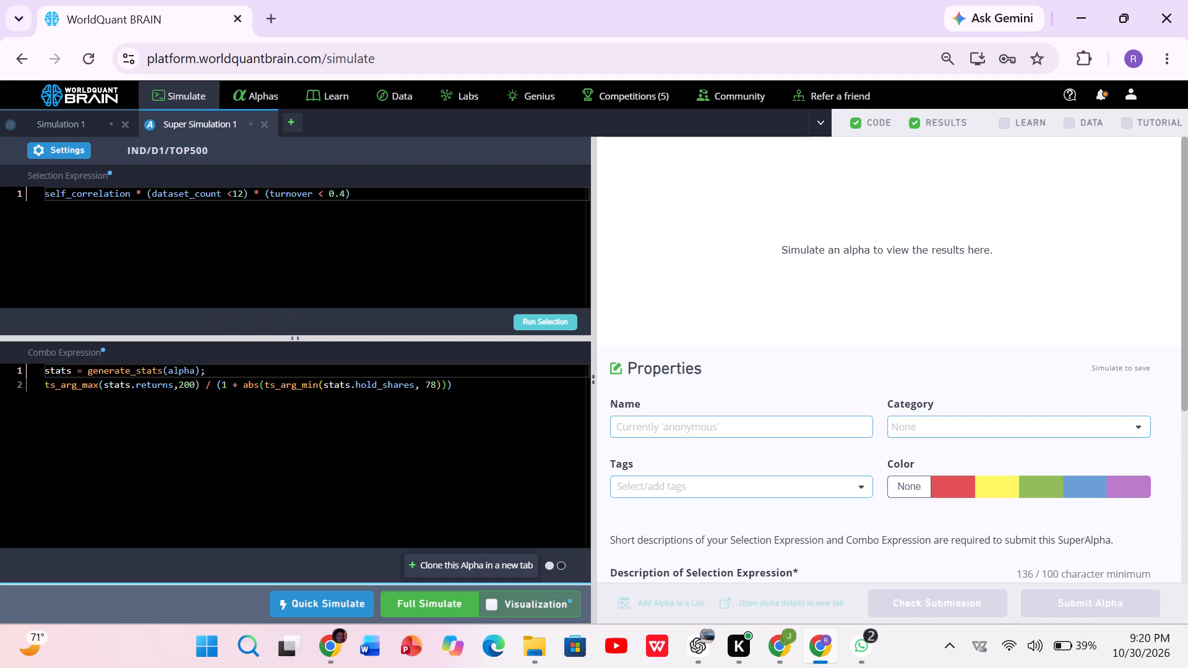
left_click(58, 153)
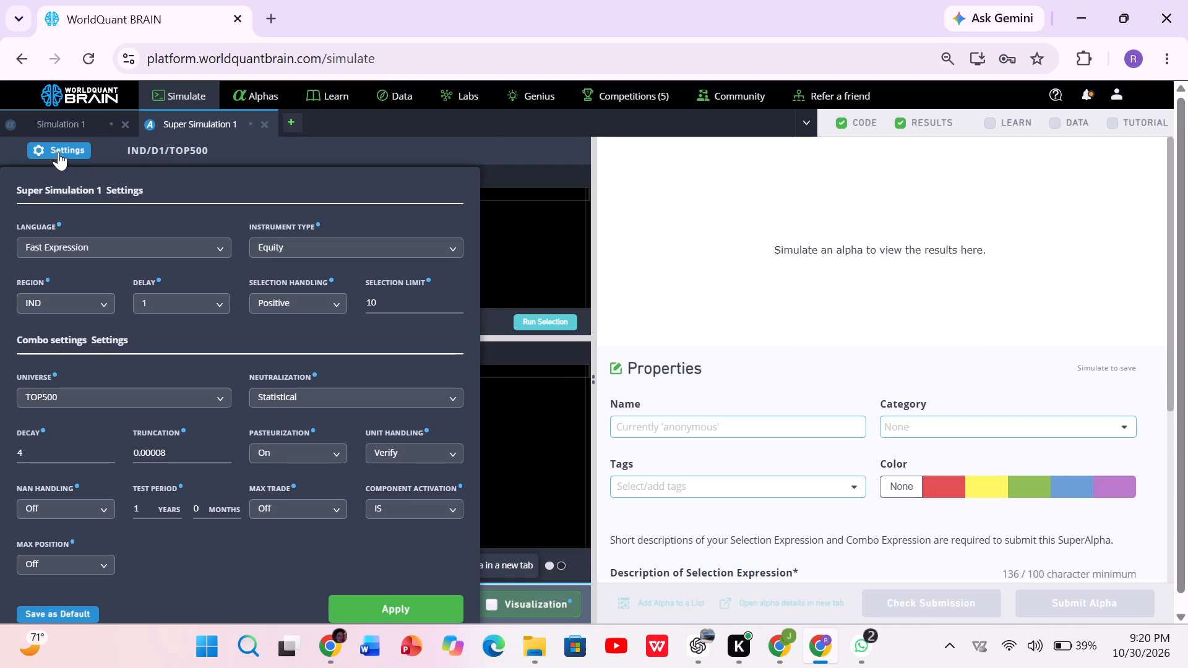
Leave the simulation and display the list of unsubmitted alphas.
double_click(247, 90)
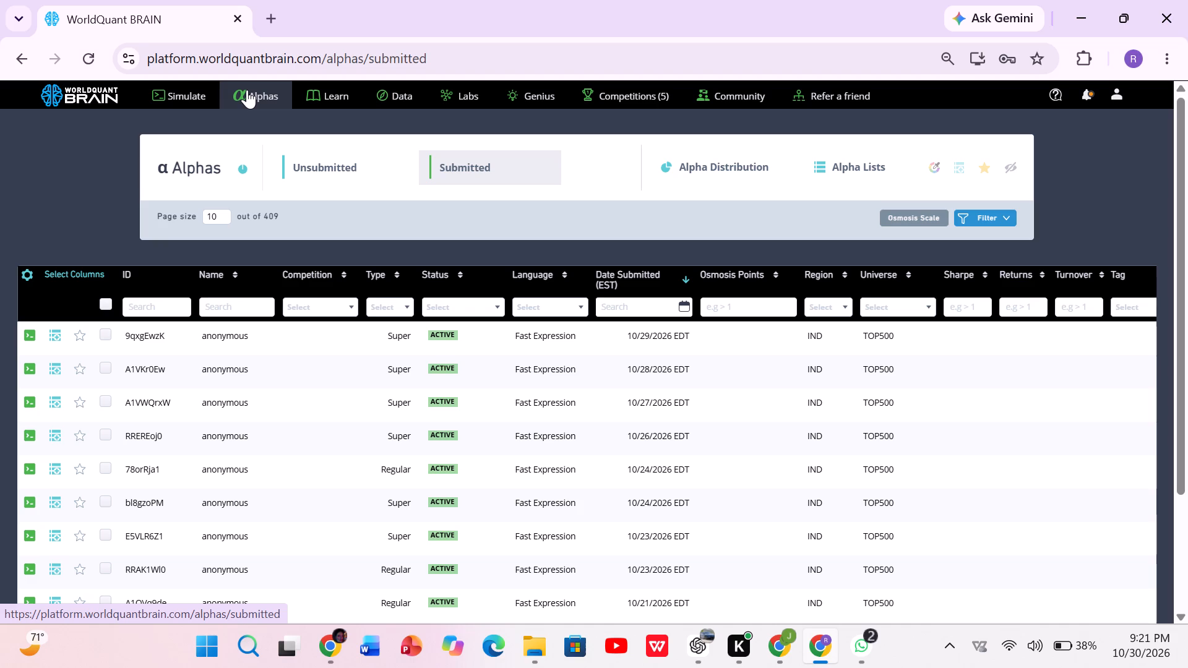
double_click(316, 168)
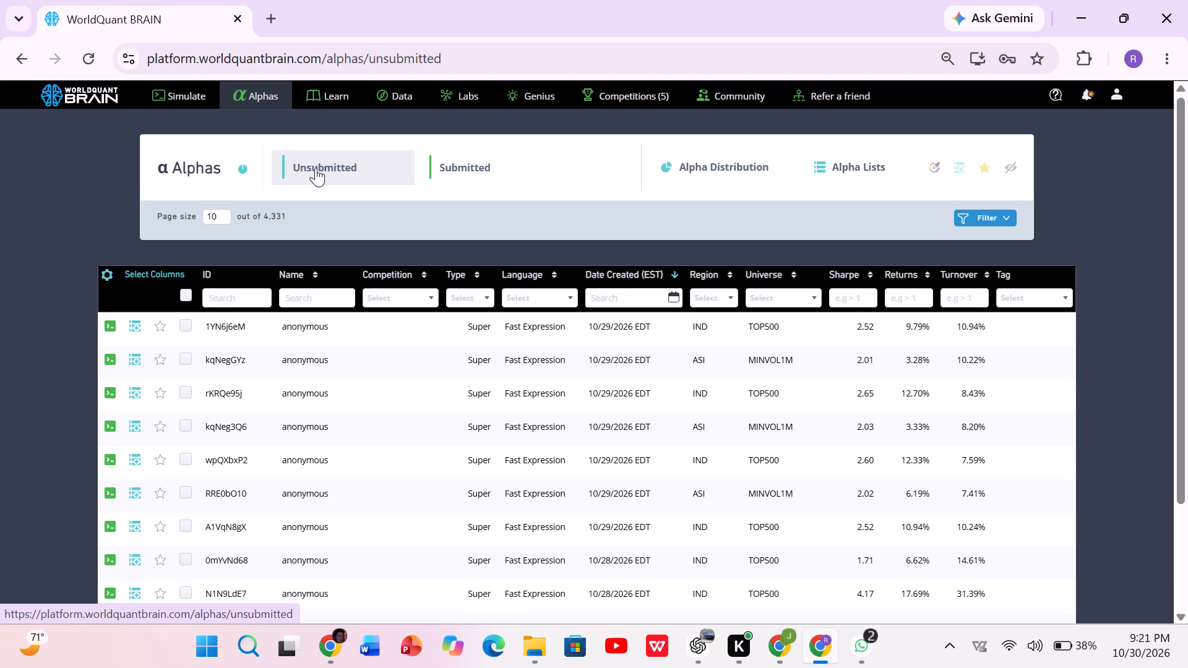
Open the unsubmitted SuperAlpha 1YN6j6eM, reveal its test period, and run its Prod Correlation check.
left_click(305, 338)
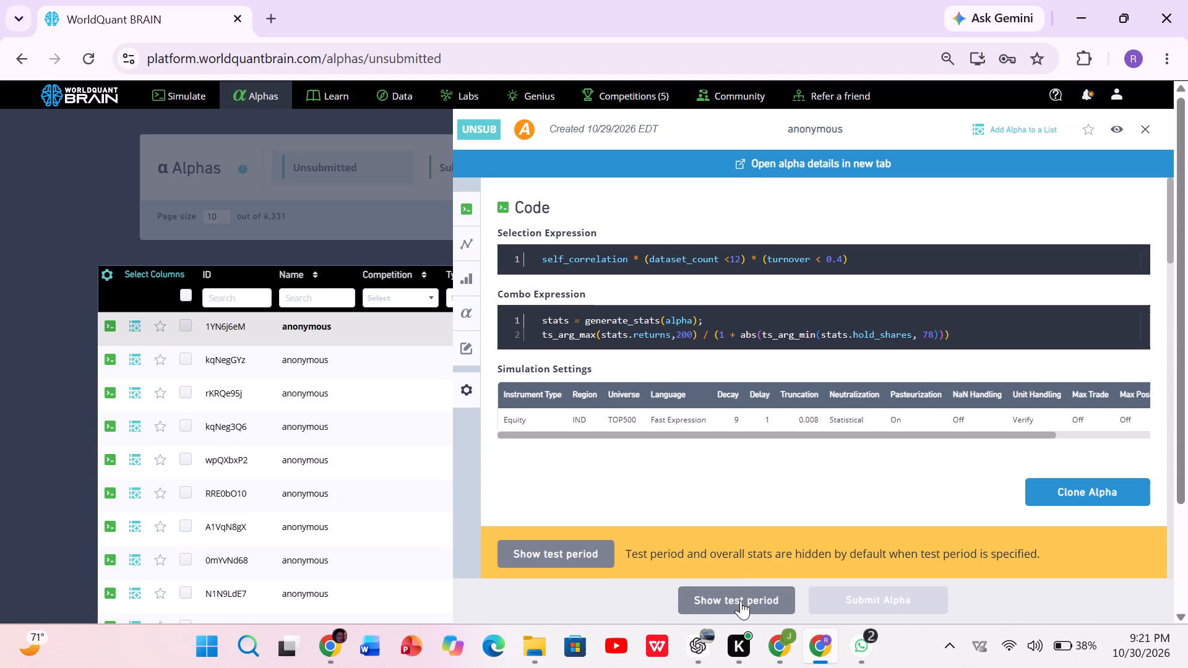
left_click(741, 601)
scroll(745, 572, "down", 9)
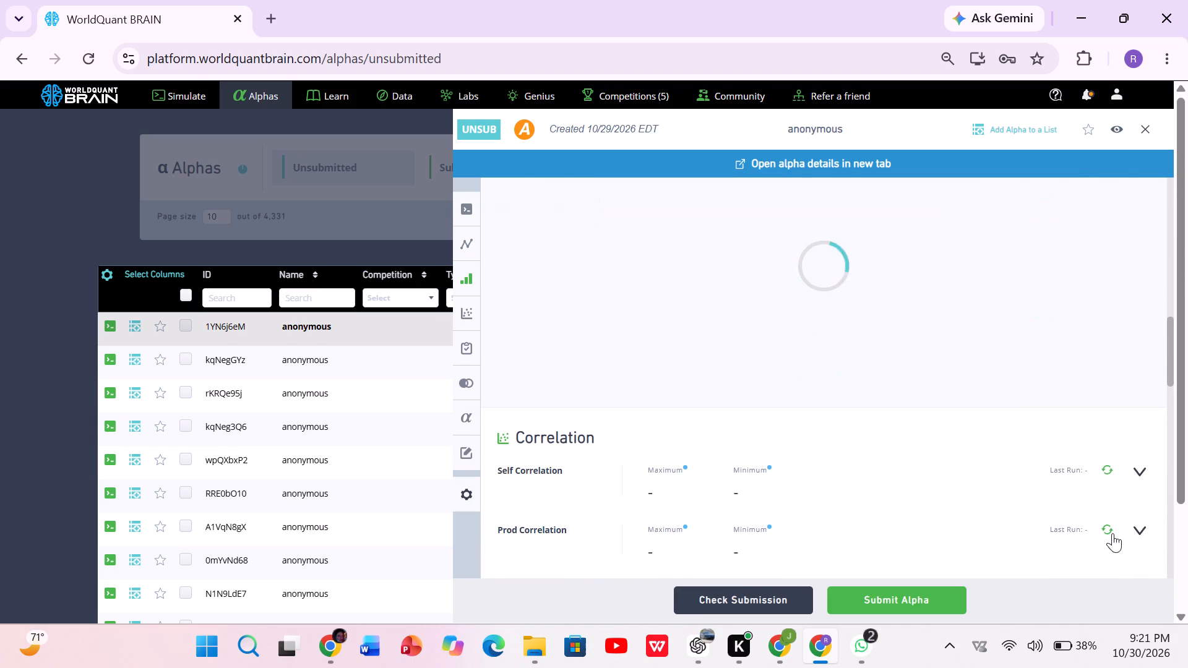
left_click(1110, 527)
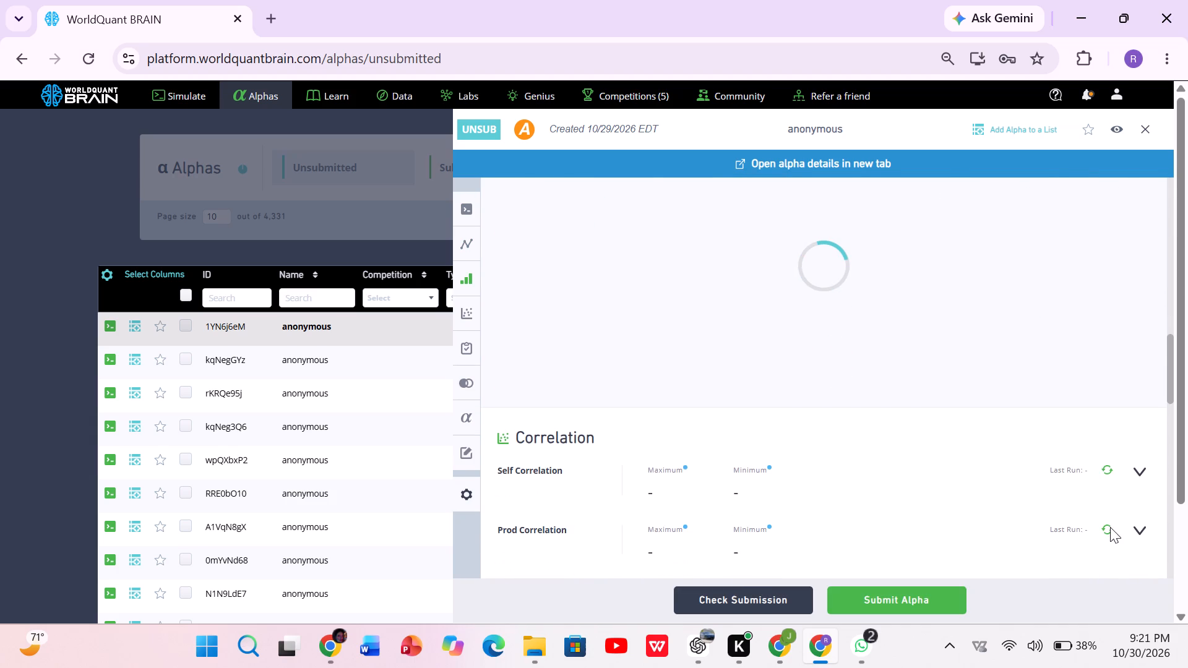
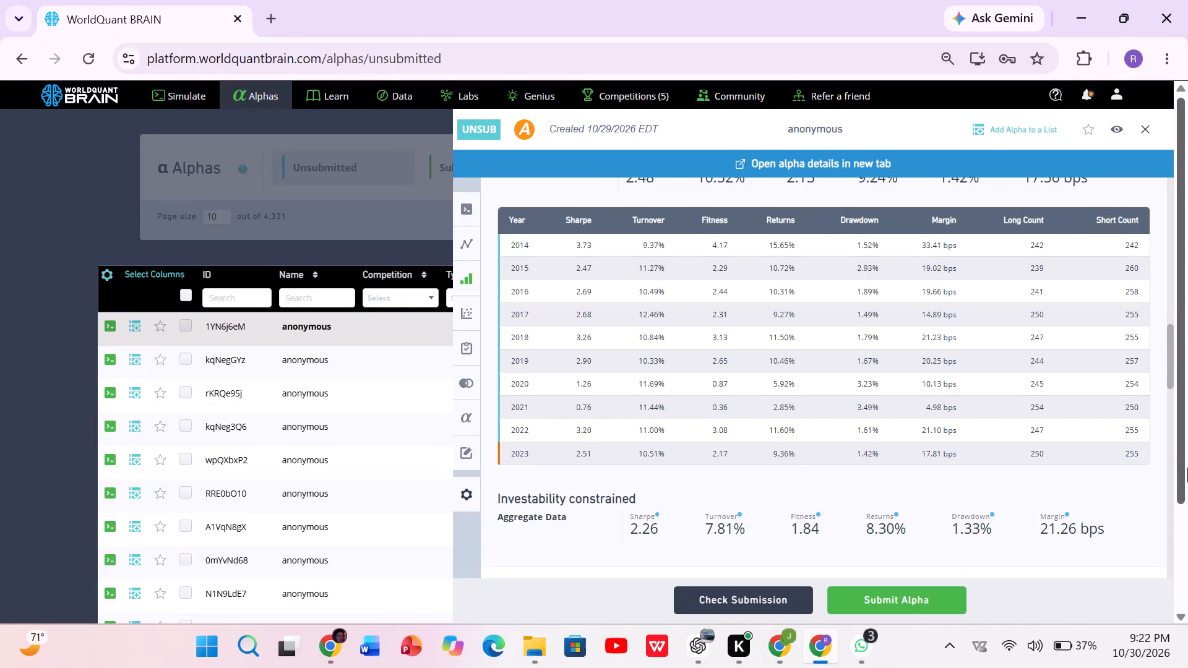
Run the Prod Correlation check on SuperAlpha 1YN6j6eM and close its details.
scroll(1073, 481, "down", 4)
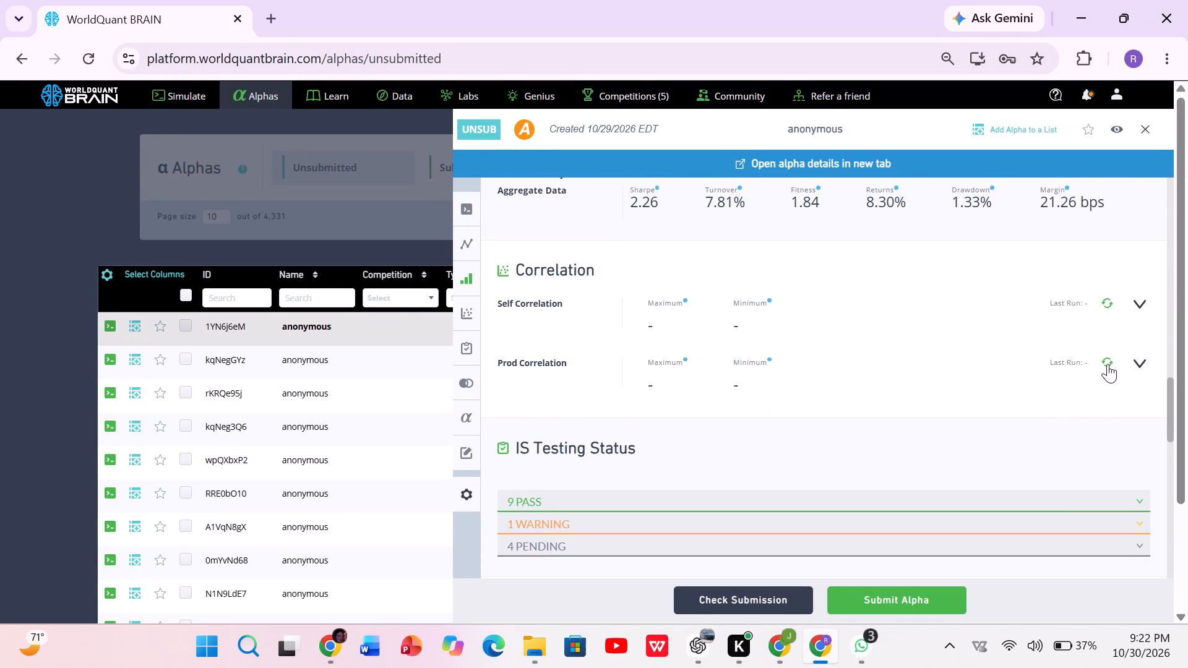
left_click(1108, 364)
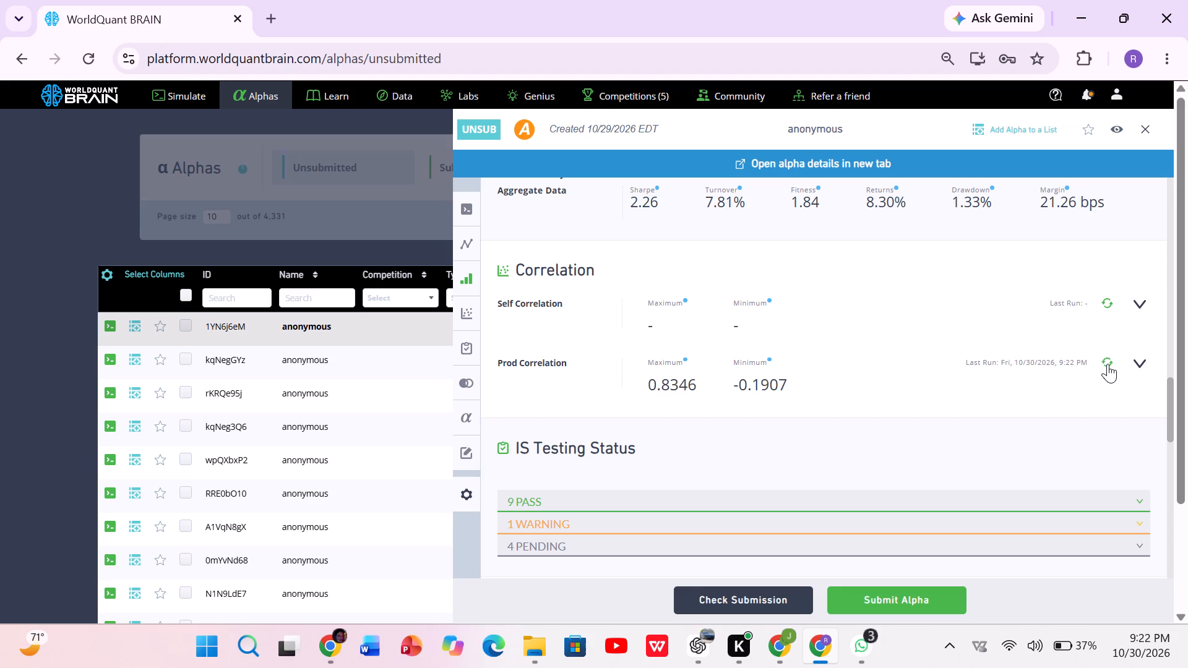
left_click(1147, 134)
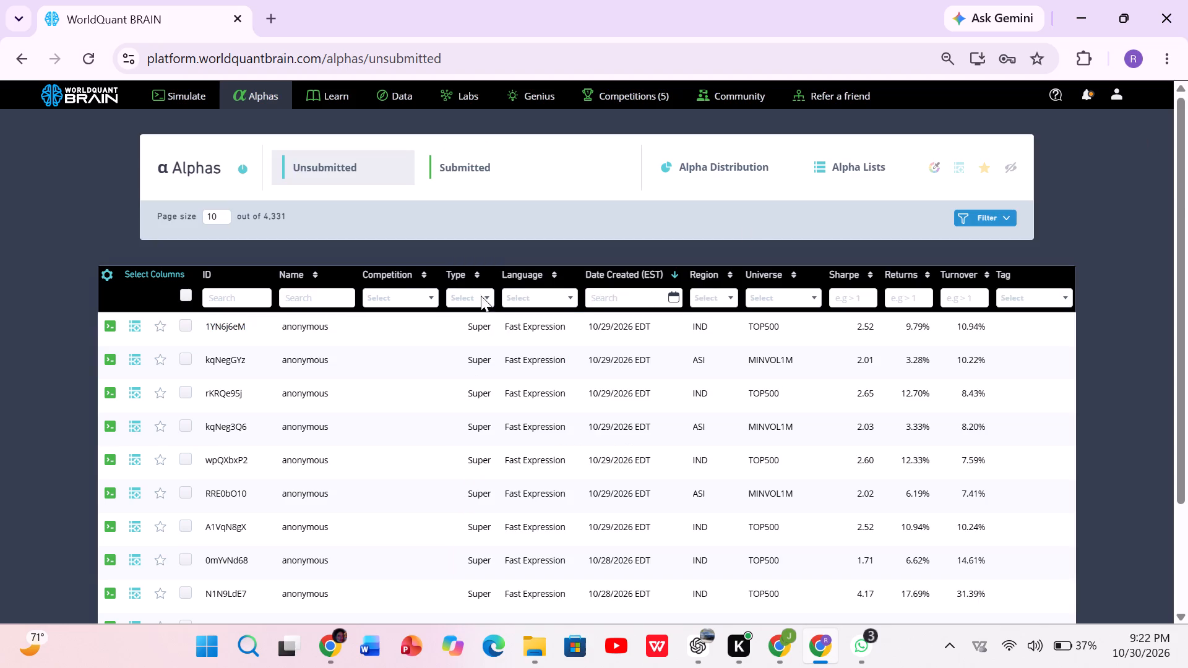
Open the unsubmitted SuperAlpha kqNegGYz, reveal its test period to review its code and settings, and close its details.
left_click(305, 369)
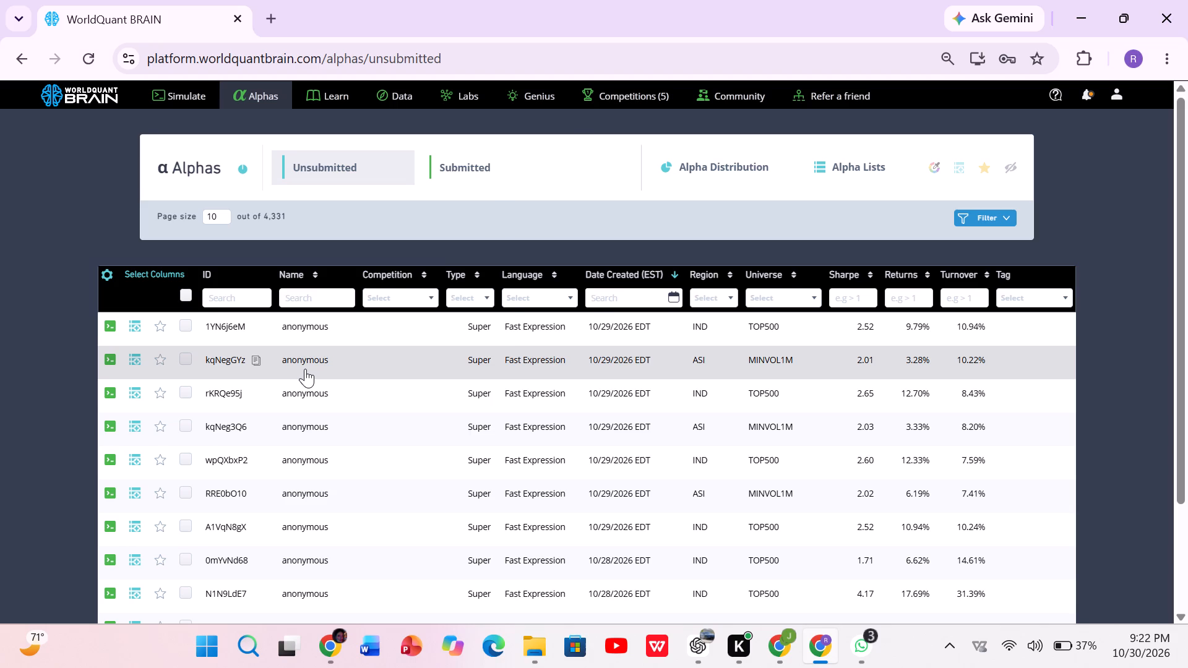
left_click(734, 601)
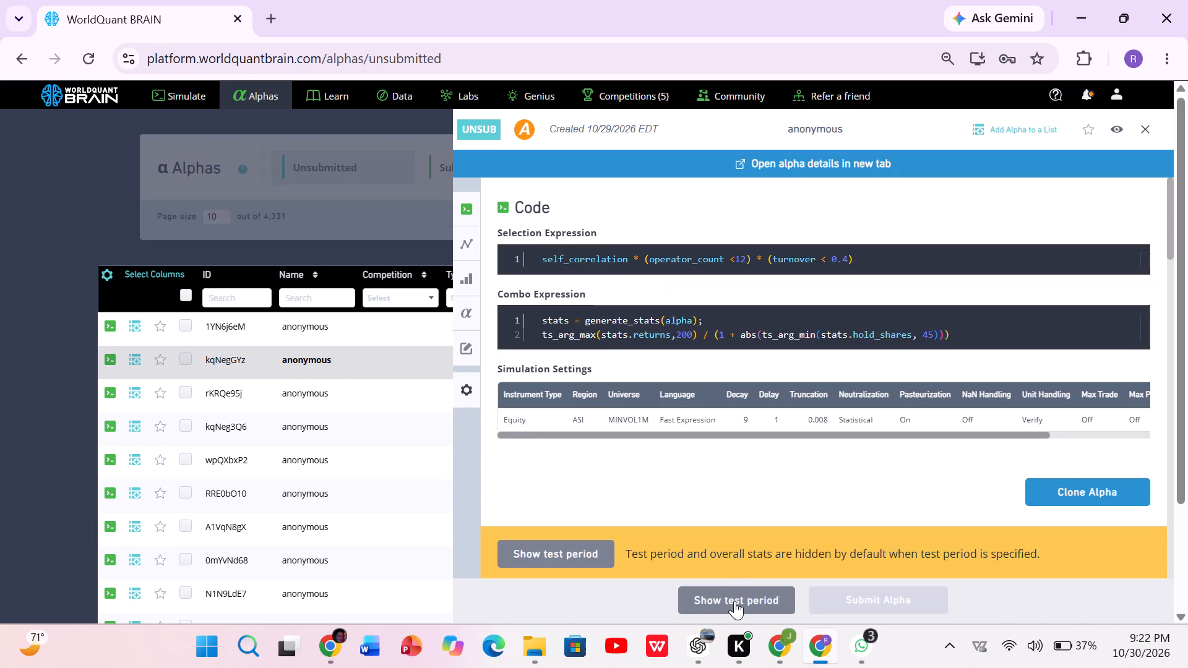
left_click(1143, 126)
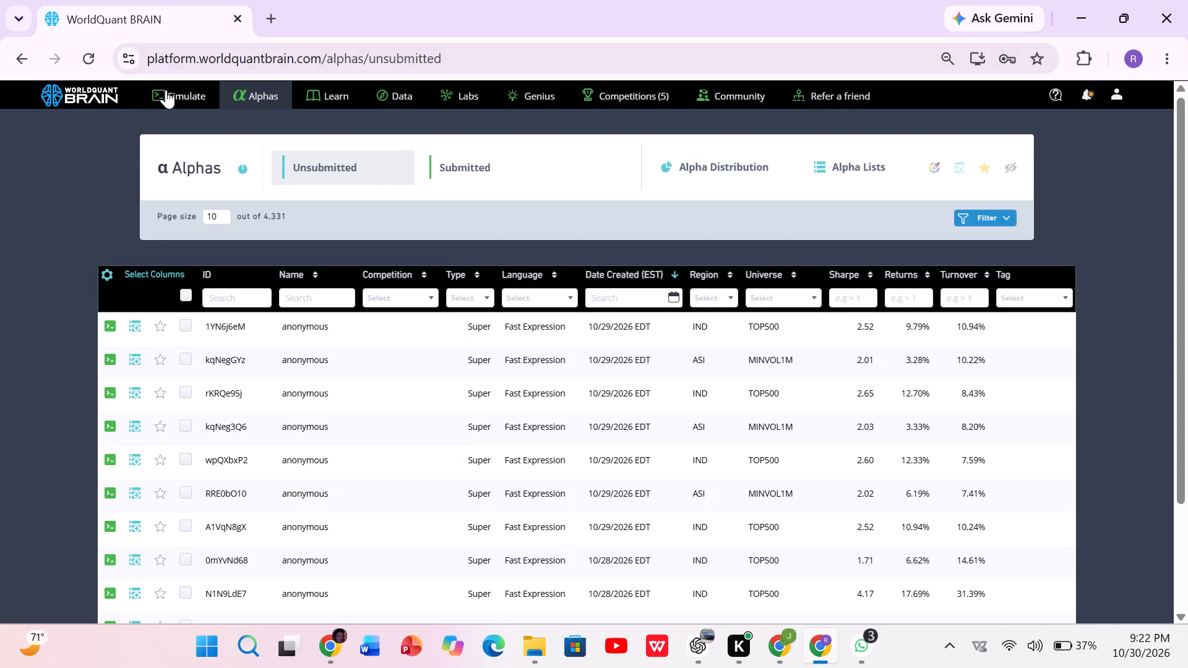
Return to the simulation workspace and close the empty Simulation 1, keeping only Super Simulation 1.
left_click(179, 91)
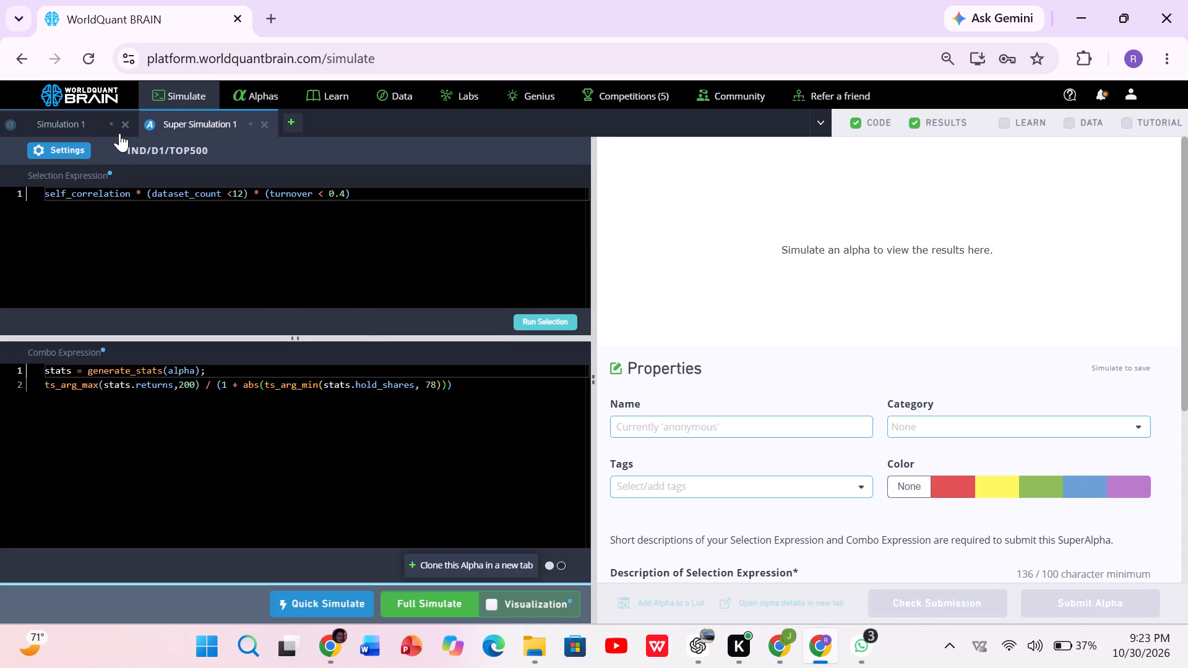
left_click(77, 122)
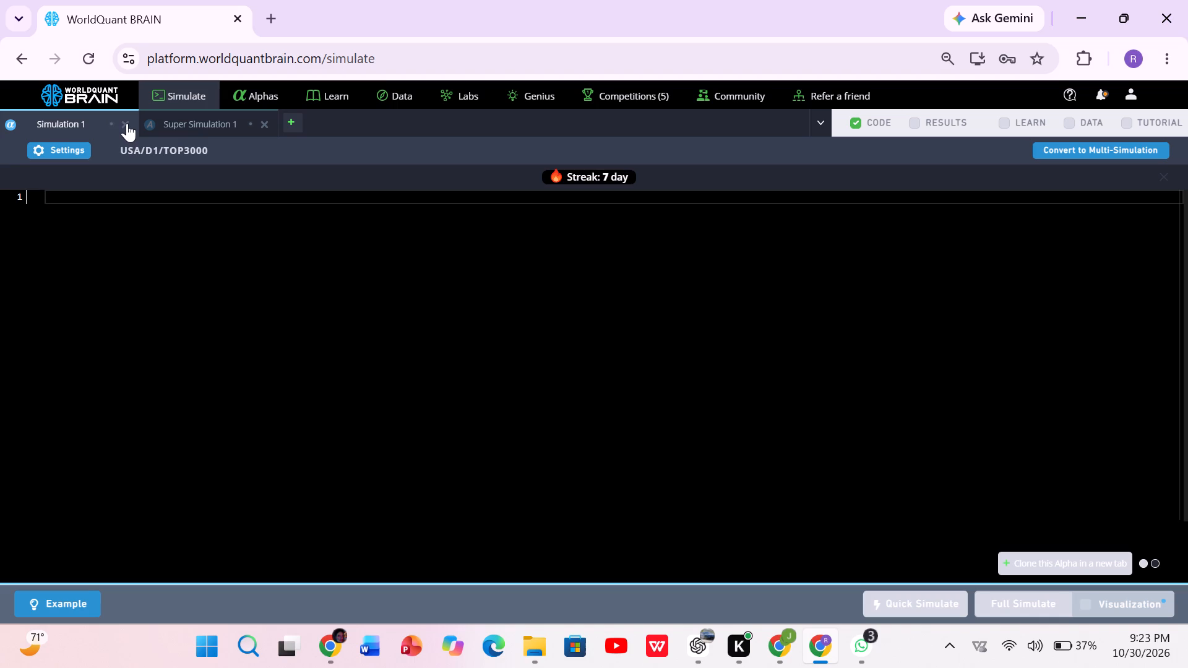
left_click(127, 123)
Apply Fast Factors neutralization in the Super Simulation 1 settings and start its full simulation.
left_click(67, 149)
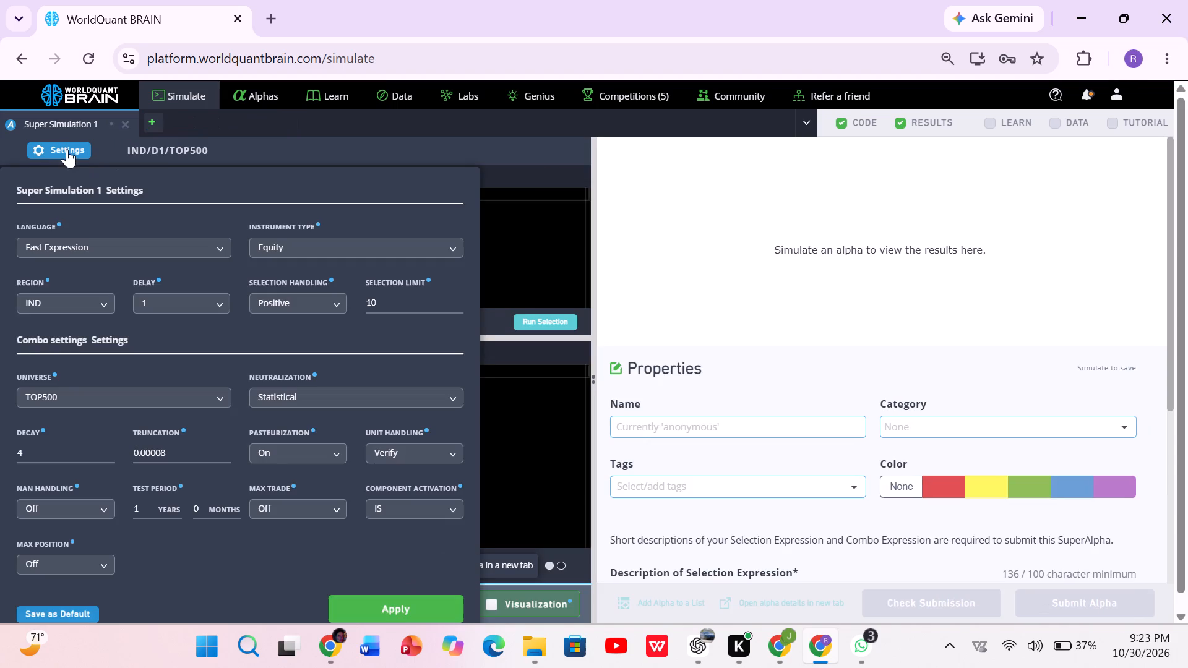
left_click(264, 399)
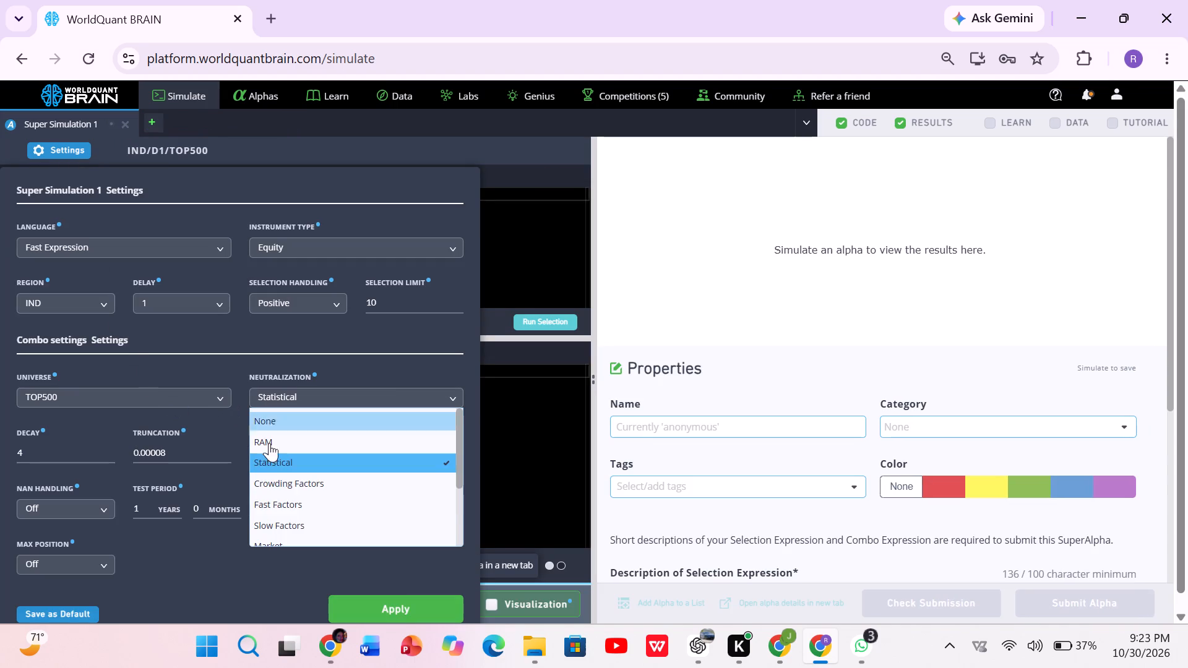
left_click(287, 508)
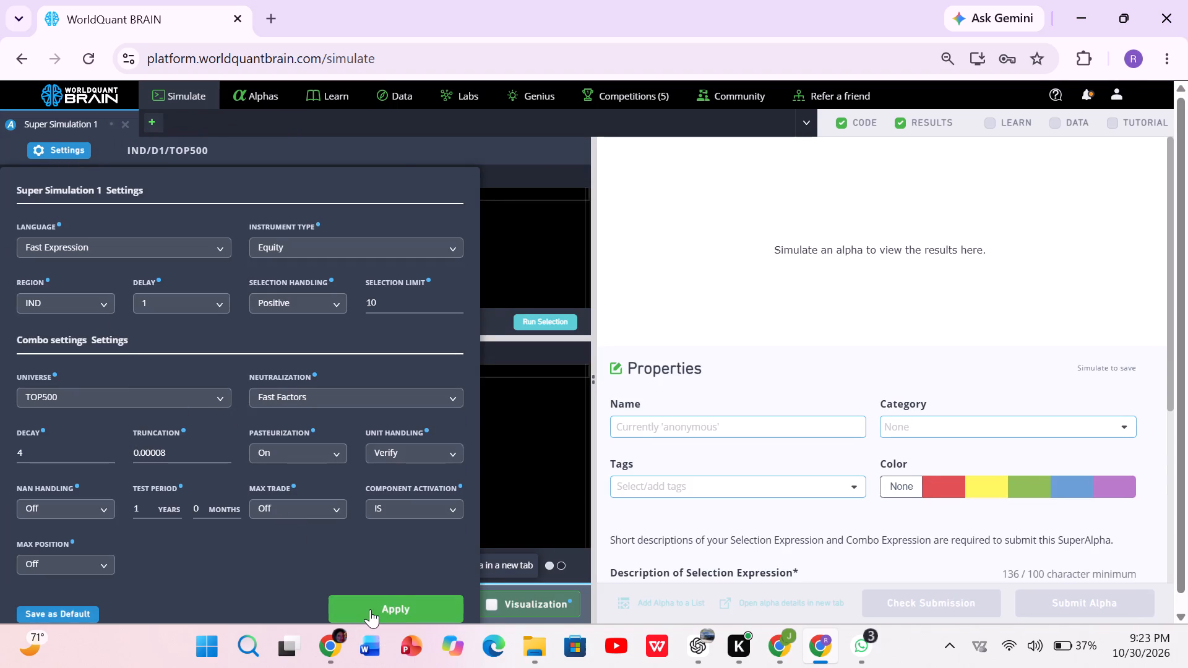
left_click(370, 609)
left_click(408, 601)
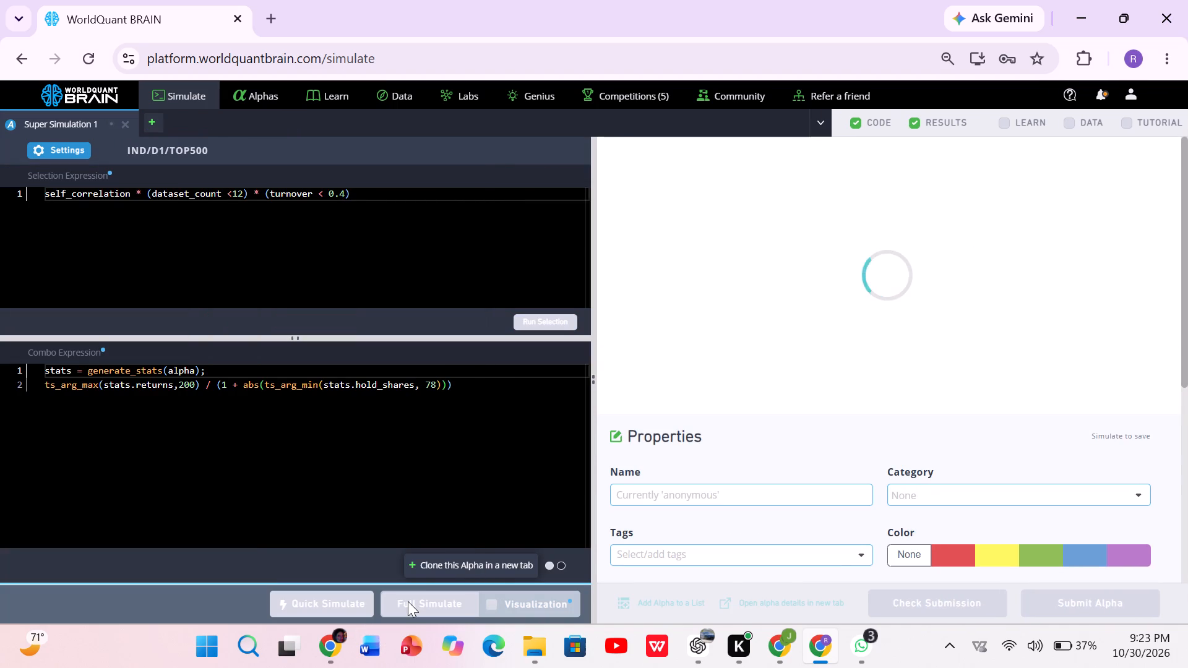
Clone Super Simulation 1 into a new tab and replace self_correlation with decay in the clone's selection expression.
left_click(434, 572)
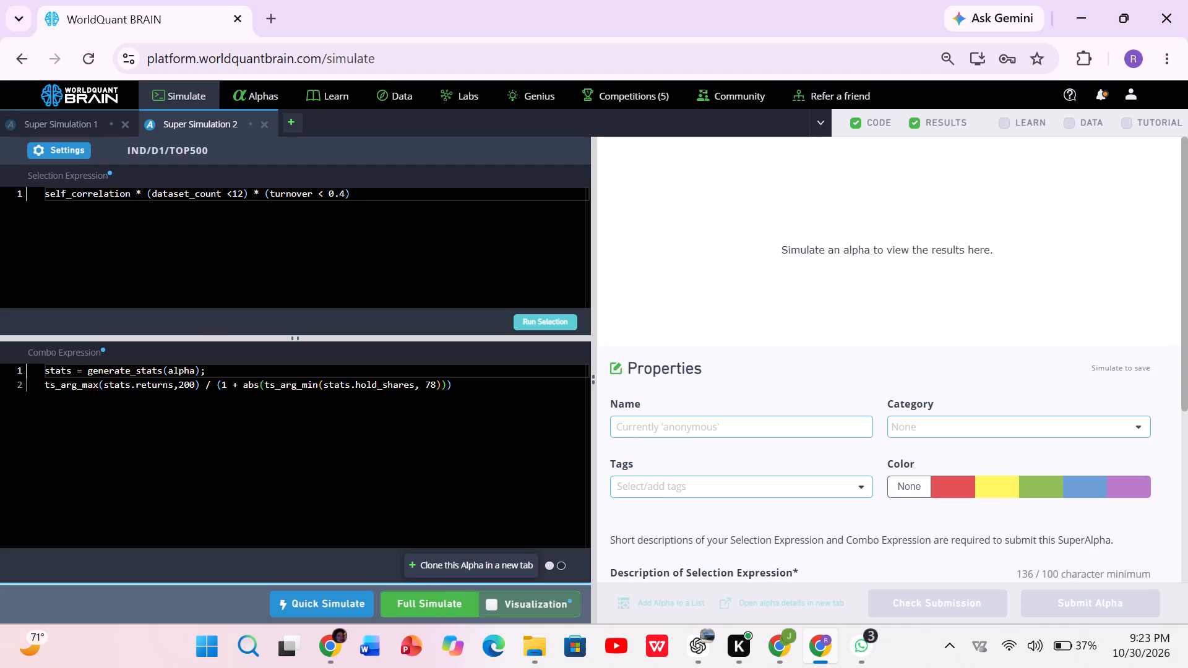
double_click(77, 191)
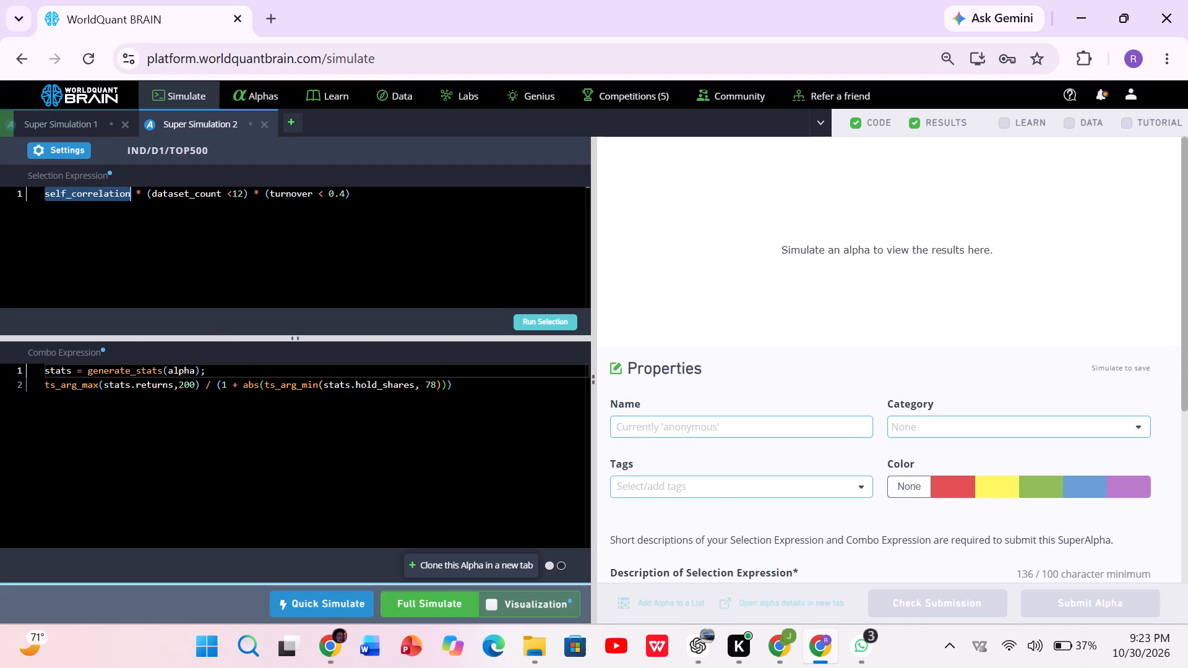
key("d")
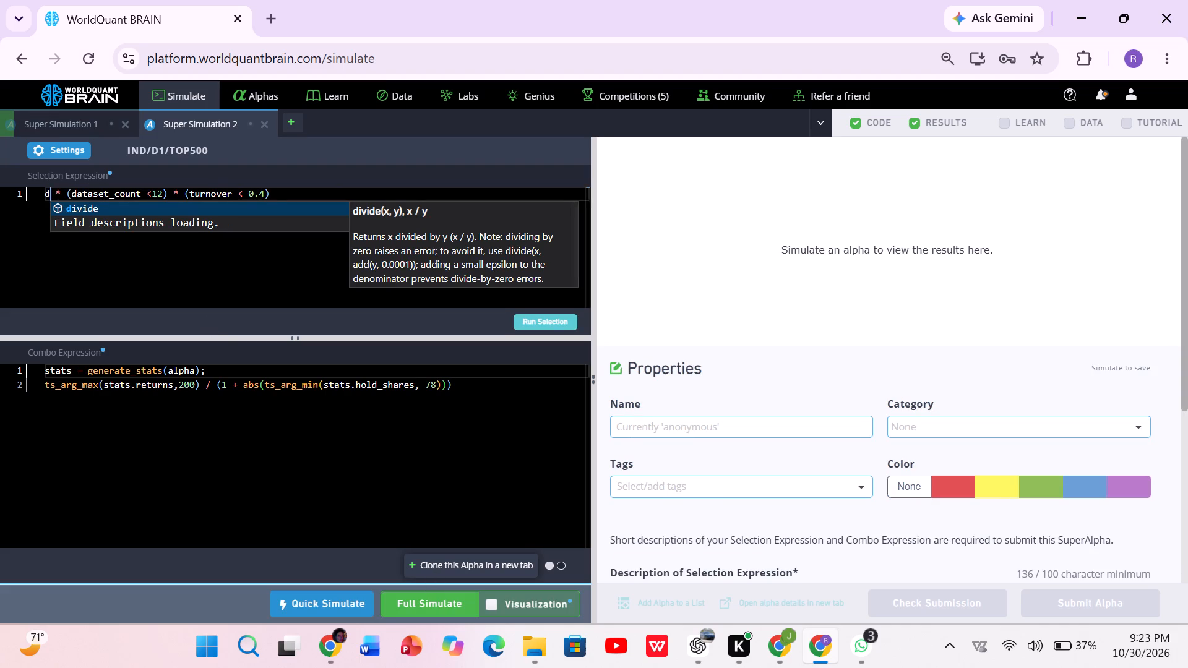
type("ecay")
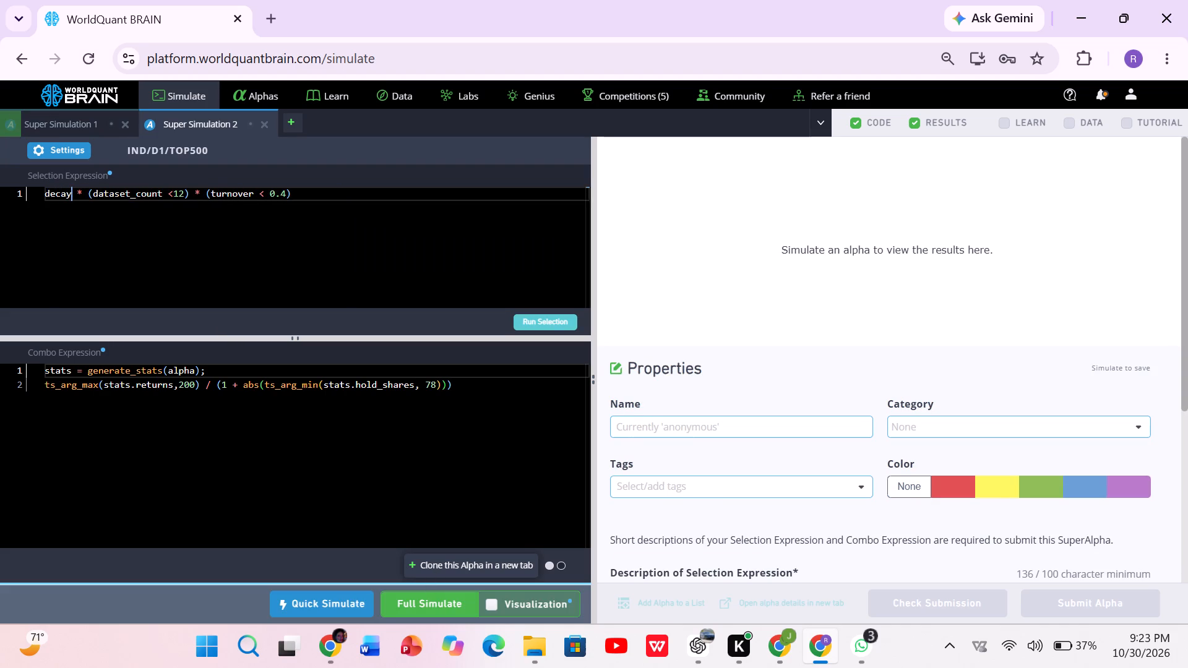
Run the selection for Super Simulation 2 and start its full simulation.
left_click(527, 321)
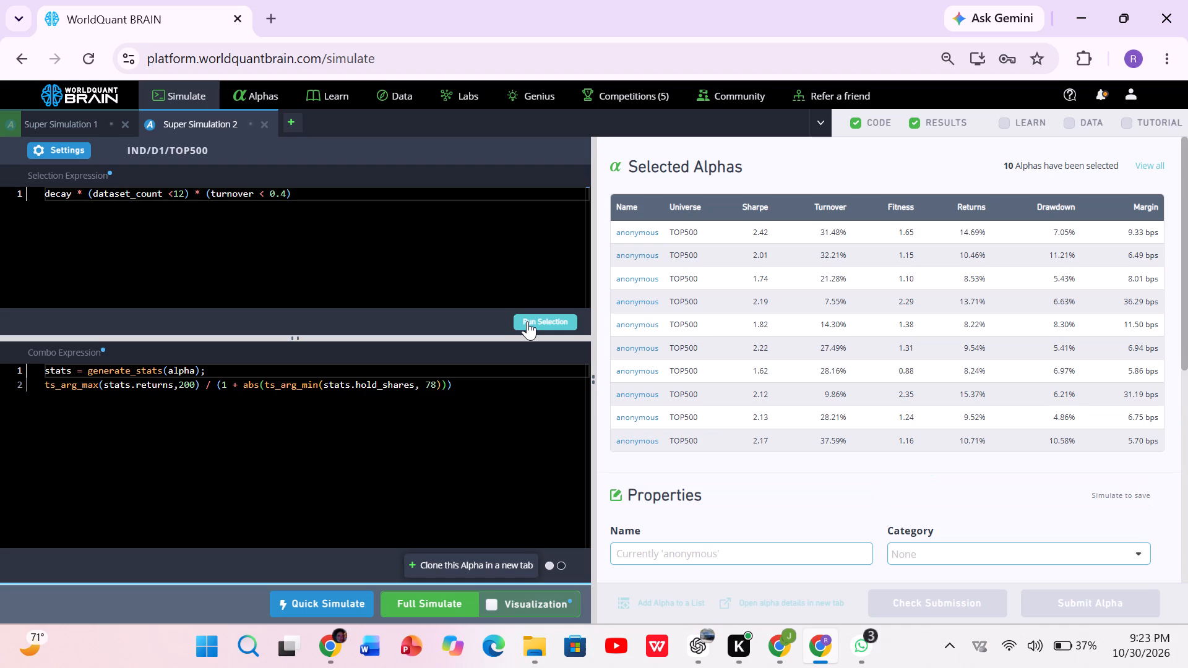
left_click(427, 613)
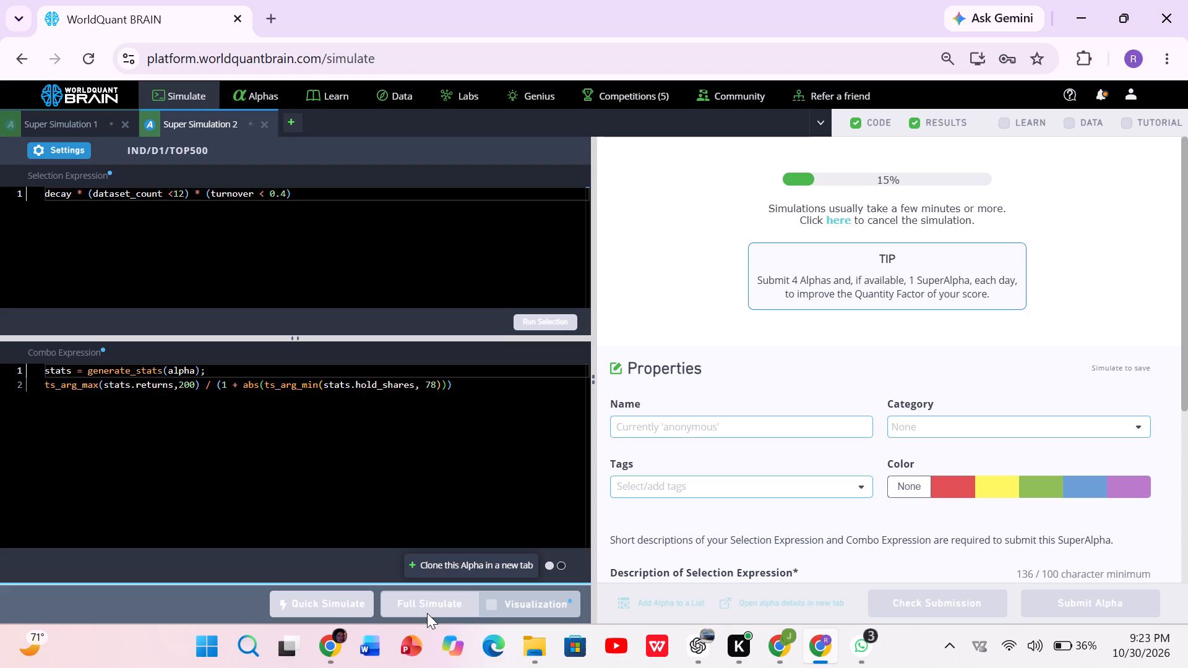
Switch to the other Chrome window, reveal Simulation 25's test period to review its results, and close that simulation.
left_click(778, 641)
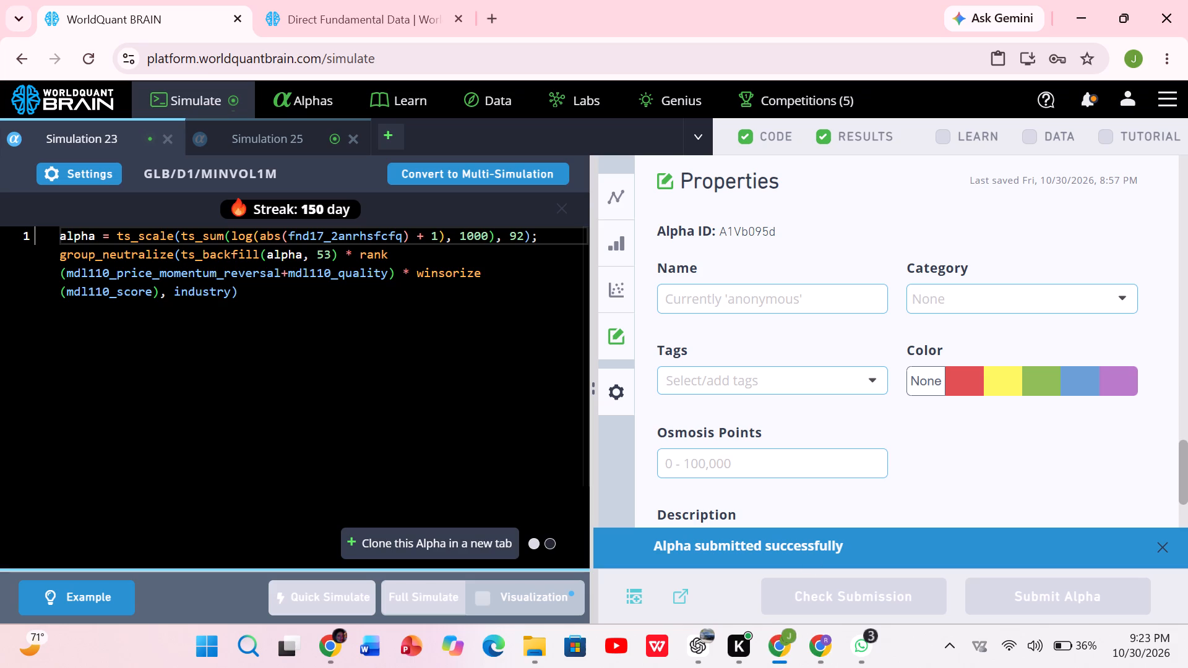
left_click(290, 131)
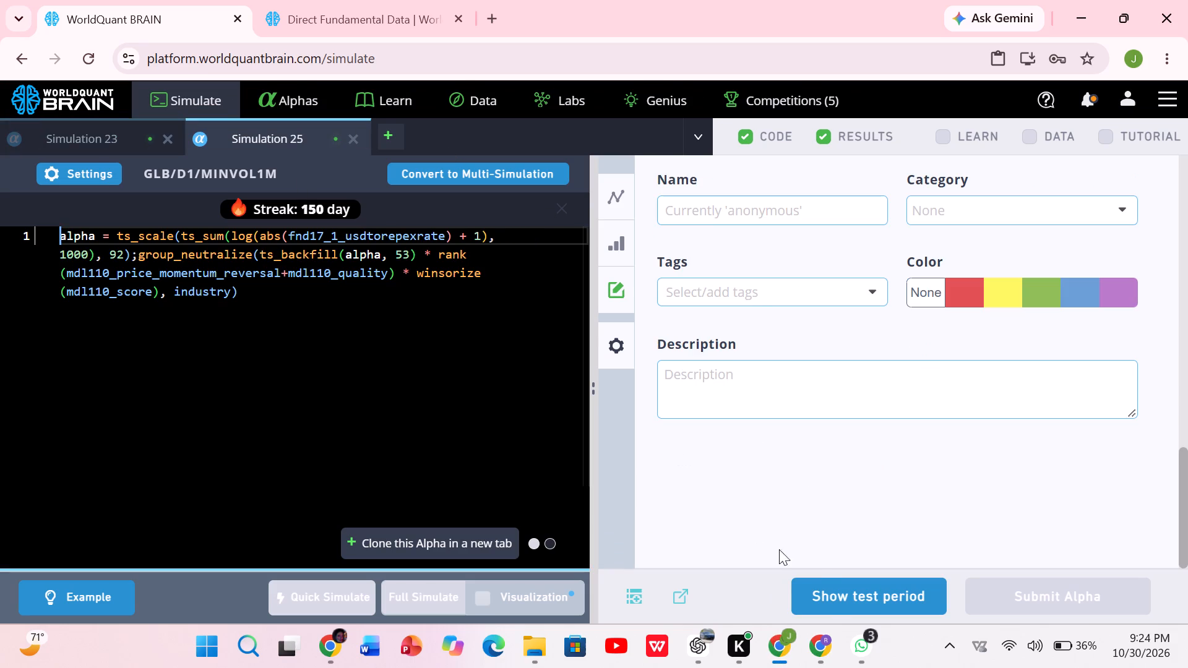
left_click(831, 601)
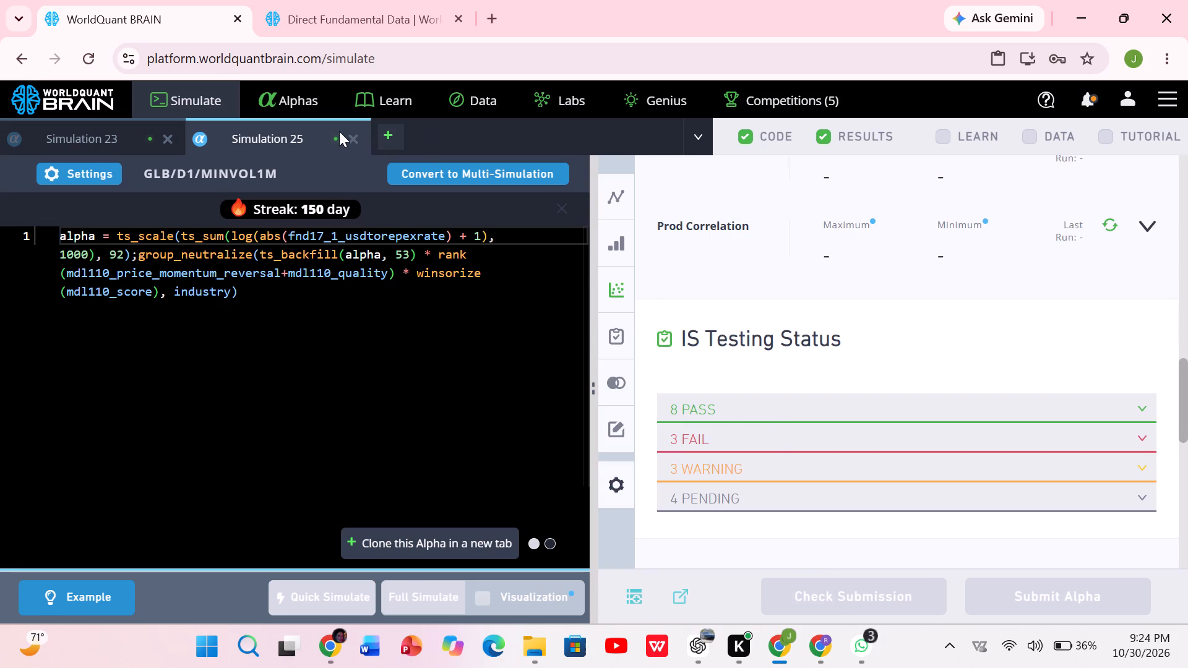
left_click(355, 138)
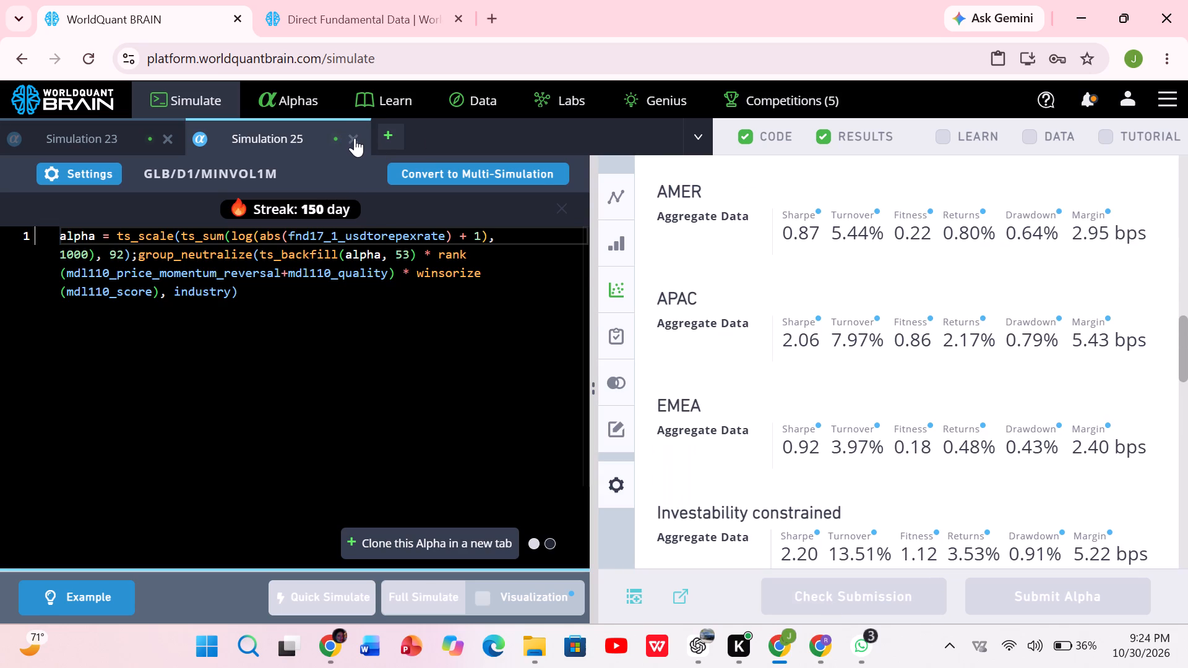
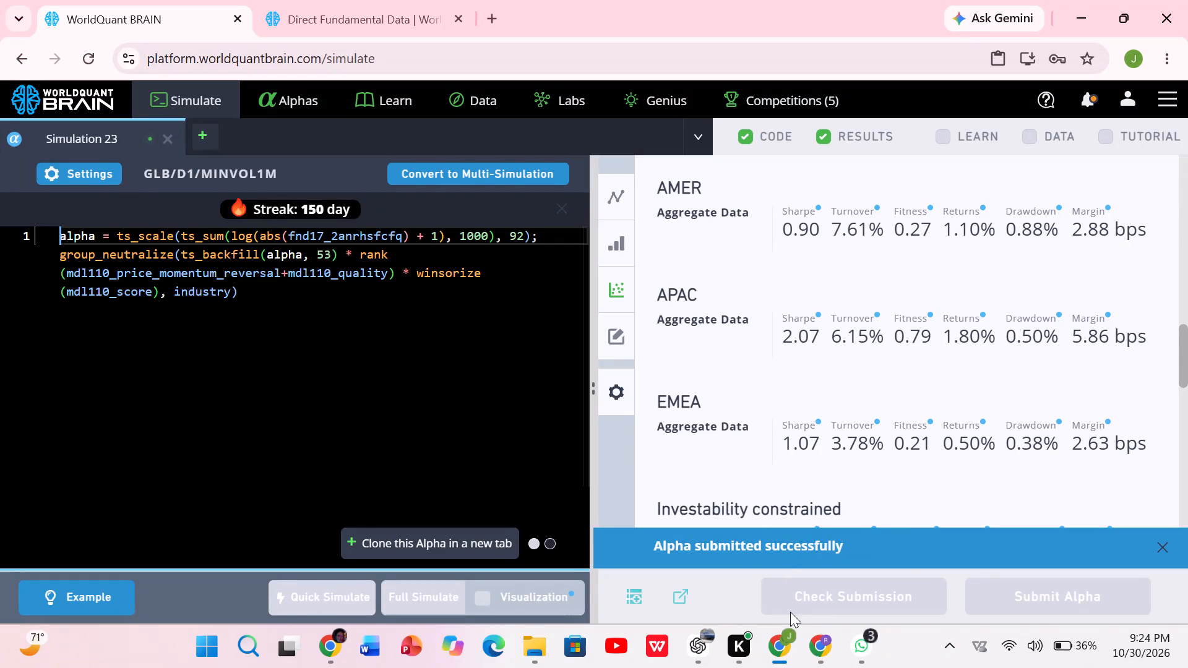
Switch back to the SuperAlpha Chrome window, reveal Super Simulation 2's test period, inspect its failed test, and run its Prod Correlation.
left_click(809, 649)
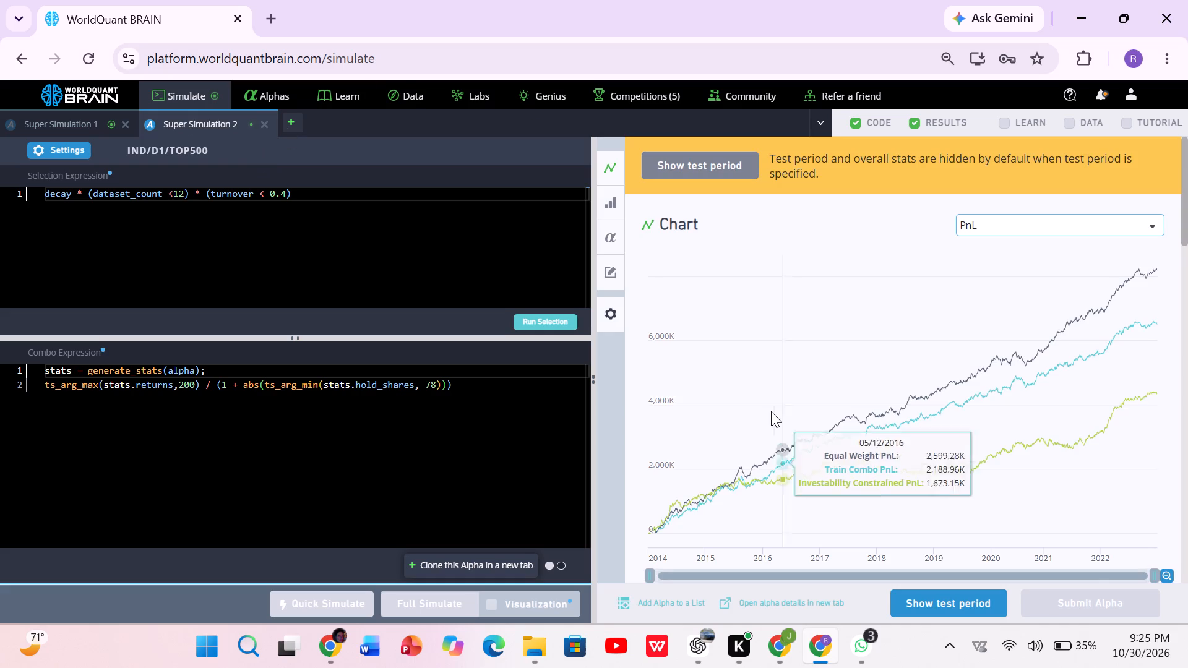
left_click(944, 601)
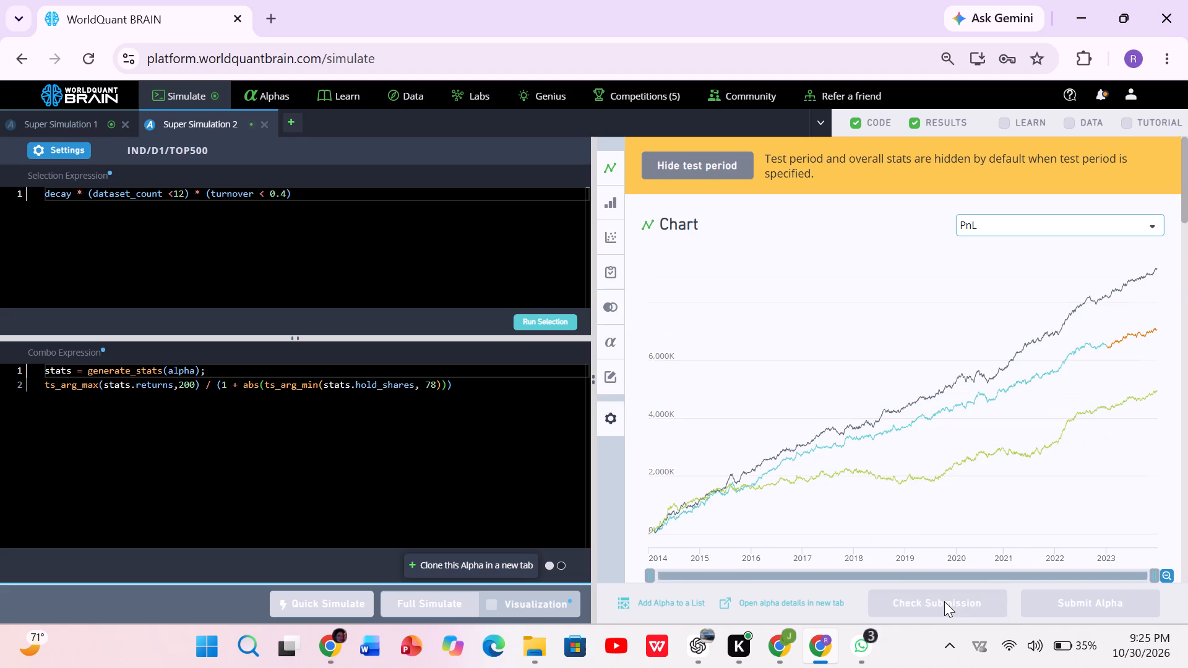
scroll(916, 513, "down", 6)
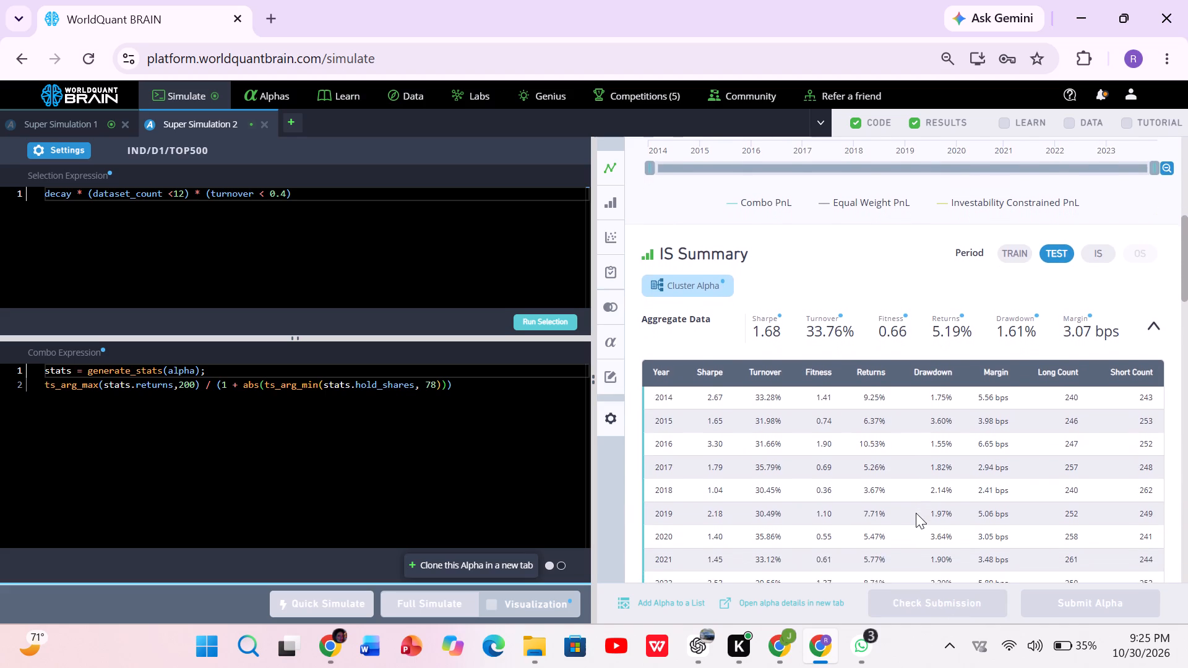
scroll(916, 513, "down", 3)
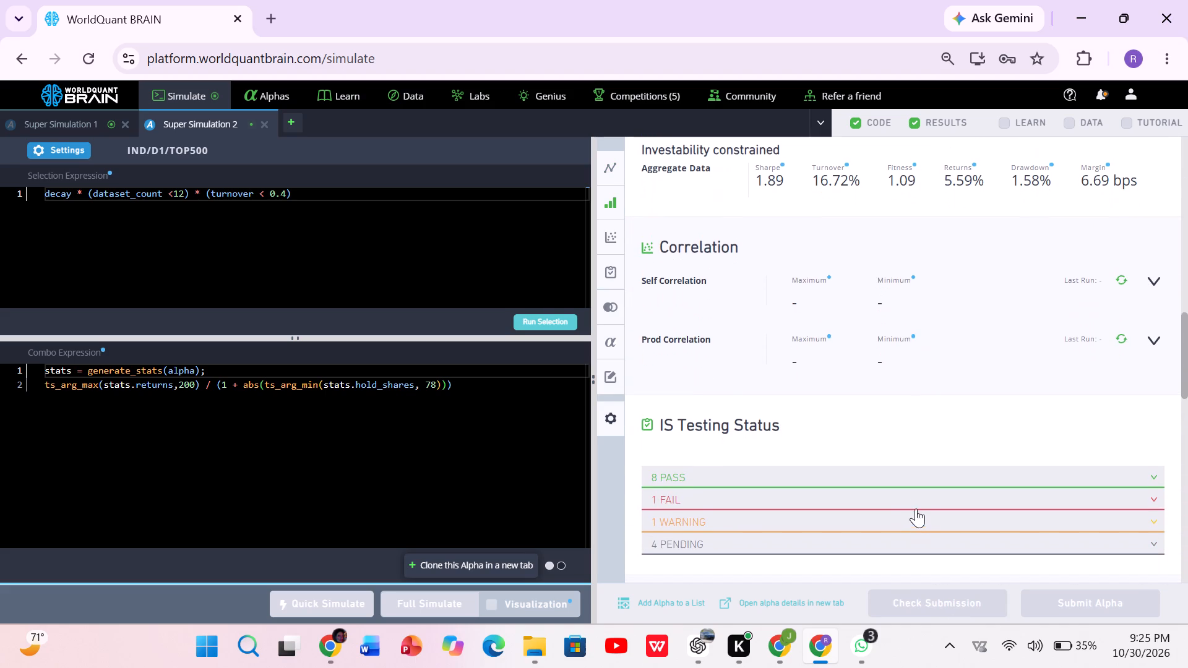
left_click(914, 492)
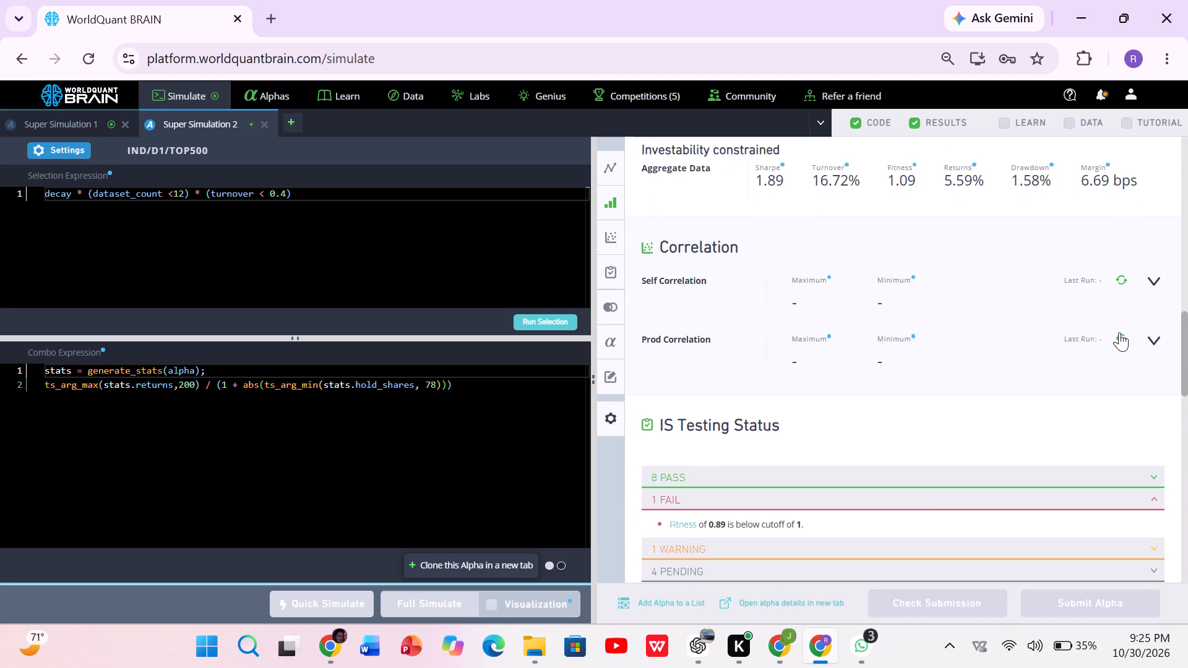
left_click(1124, 341)
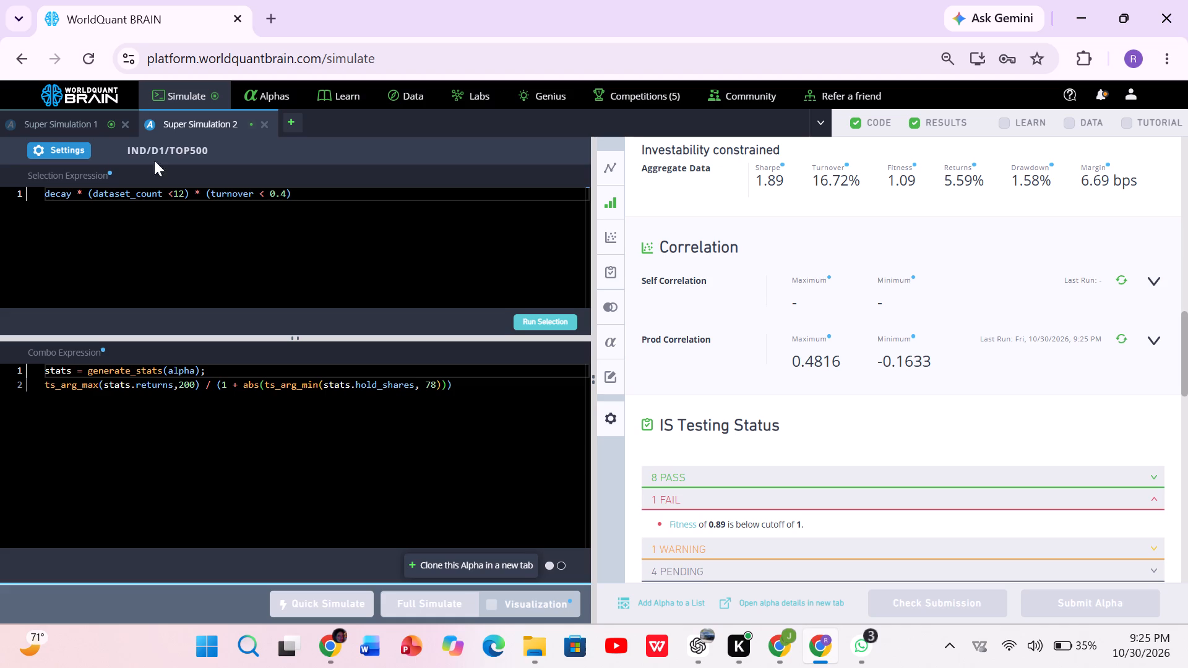
Set Super Simulation 2's truncation to 0.08, apply the settings, and start its full simulation.
left_click(41, 153)
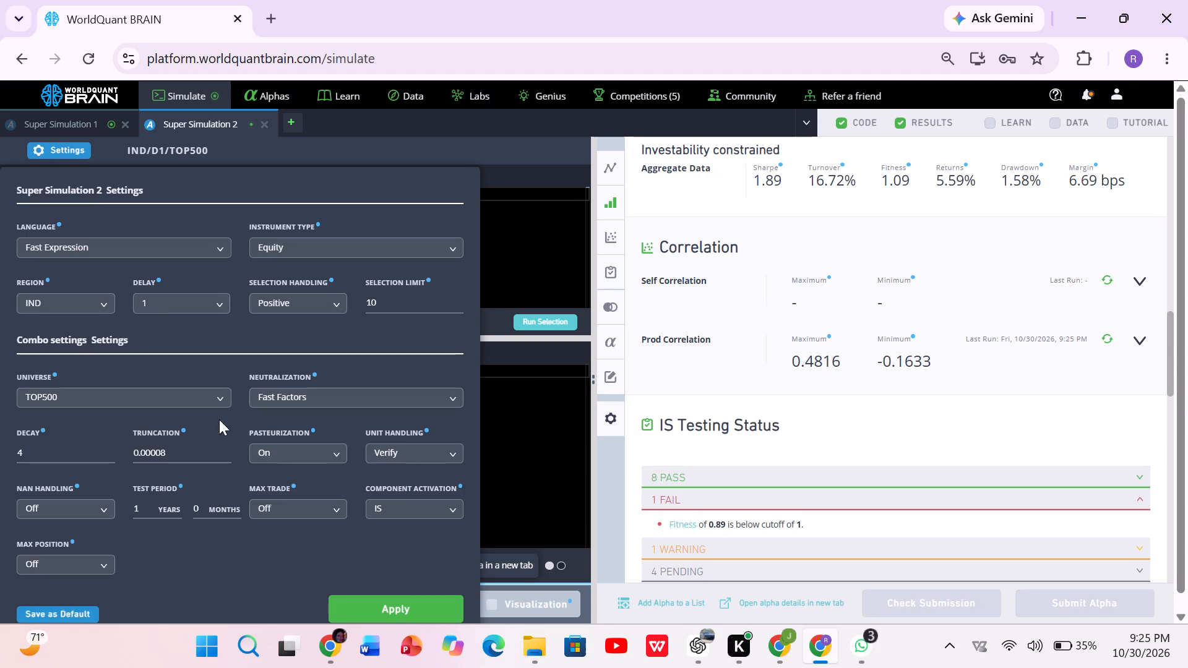
left_click(163, 453)
key("BackSpace")
key("BackSpace")
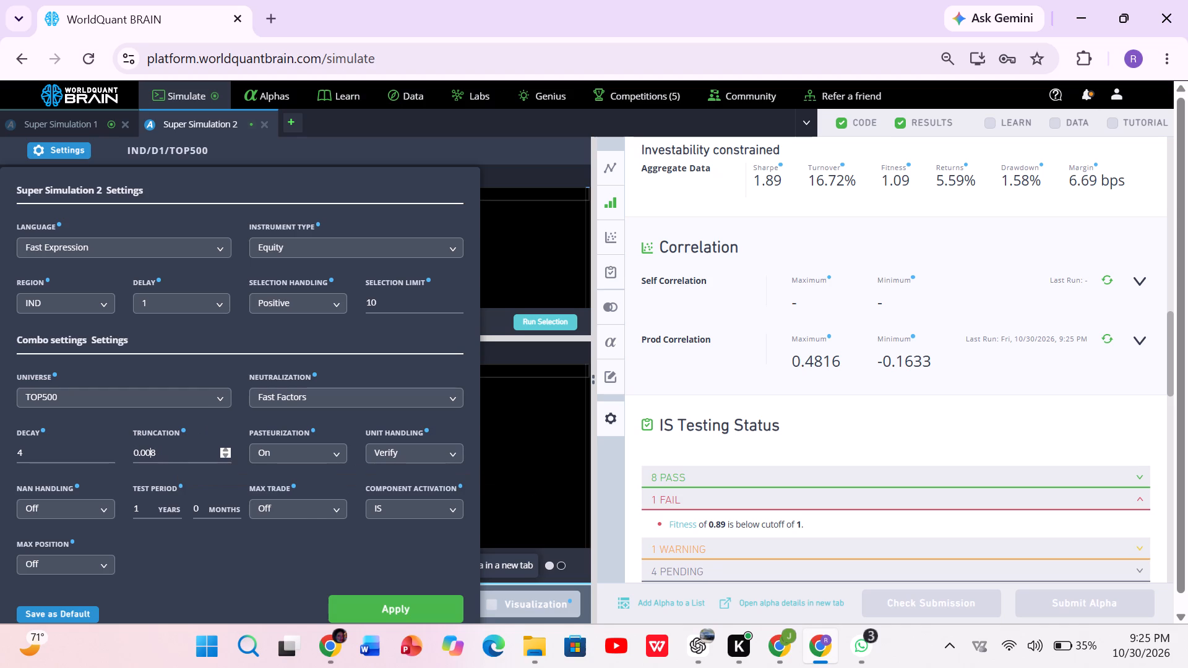
key("BackSpace")
left_click(371, 608)
left_click(419, 599)
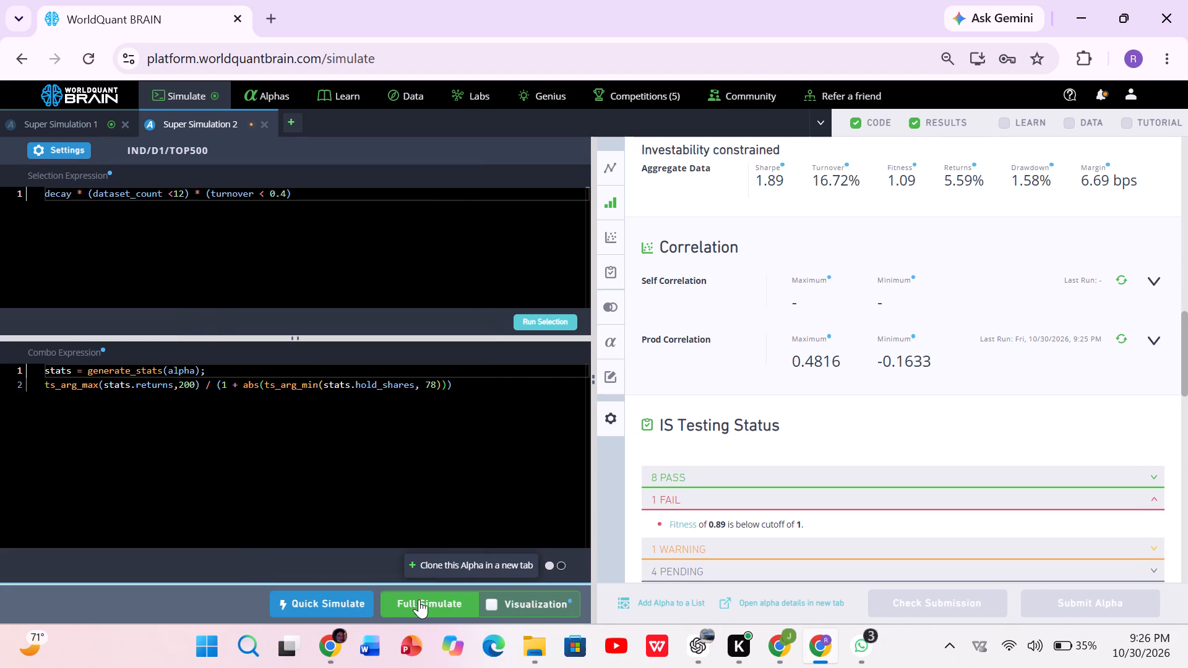
Open Super Simulation 1, reveal its test period, inspect its failed test, and run its Prod Correlation check.
left_click(68, 123)
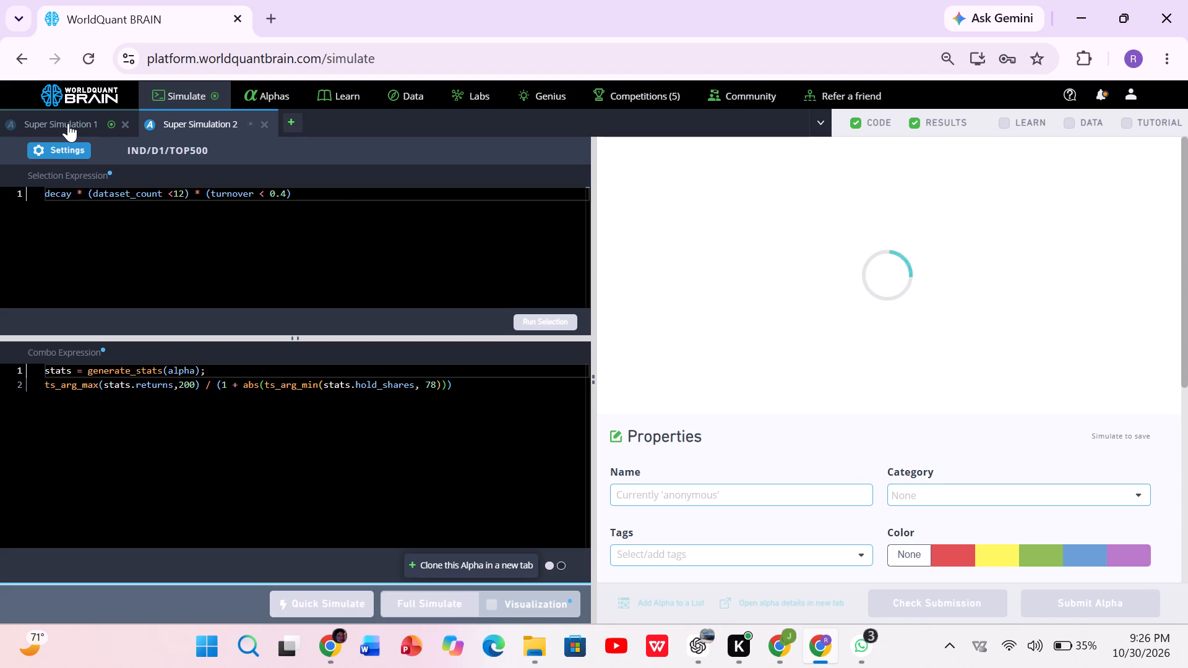
left_click(915, 594)
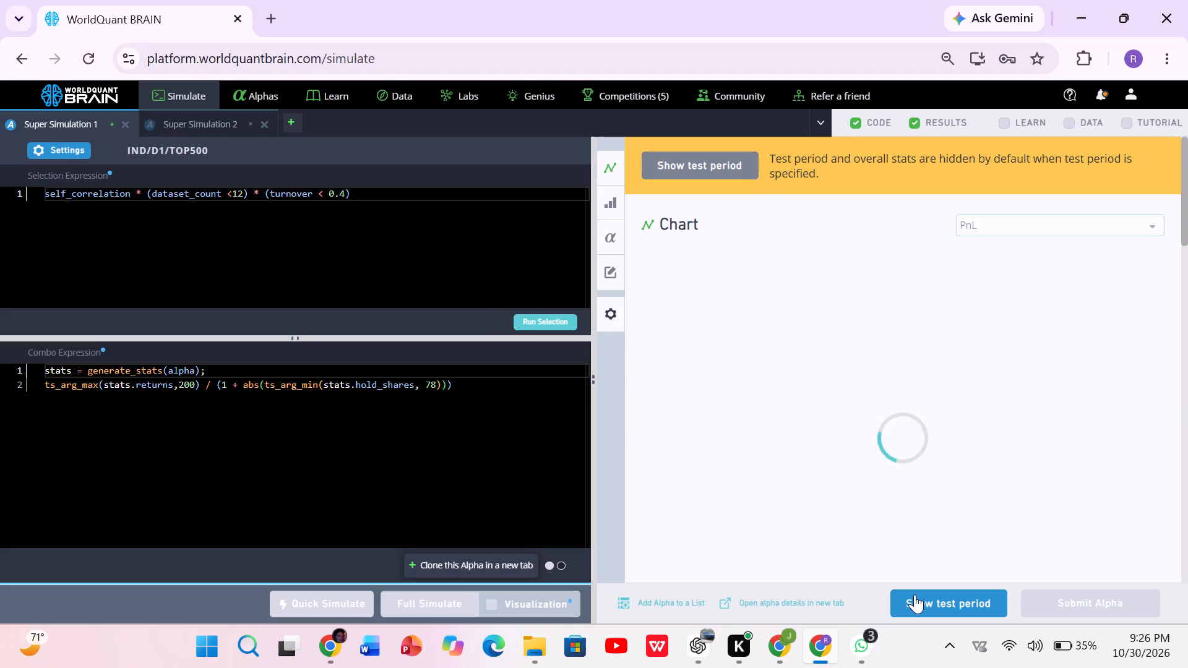
scroll(864, 521, "down", 7)
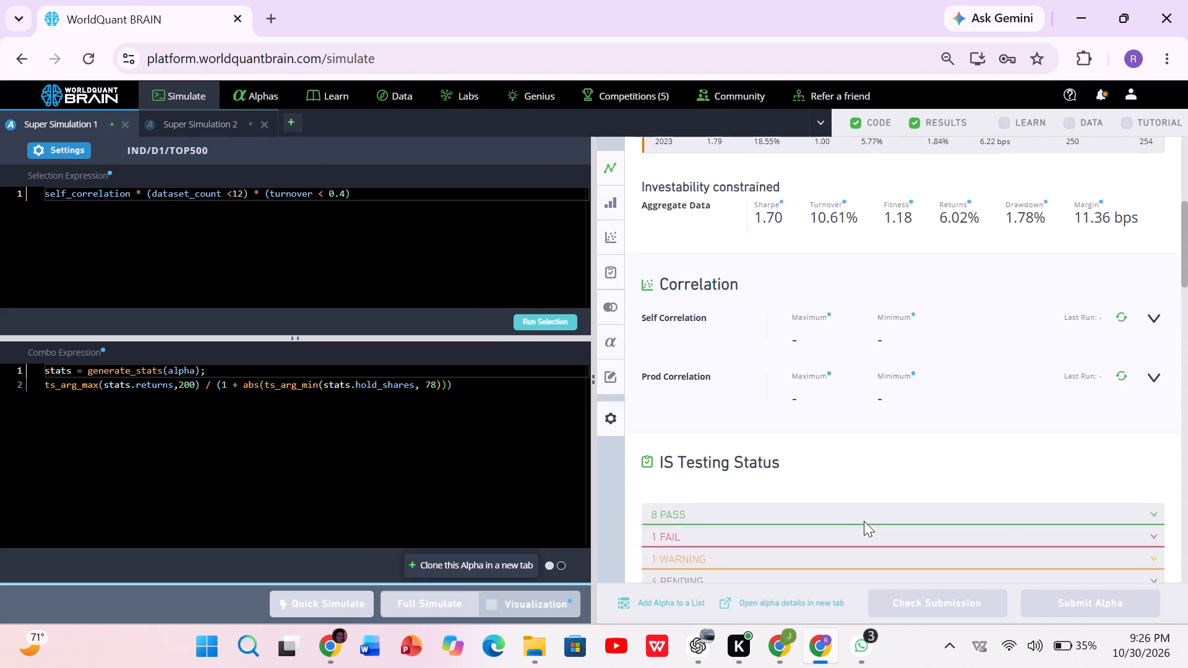
scroll(847, 462, "up", 3)
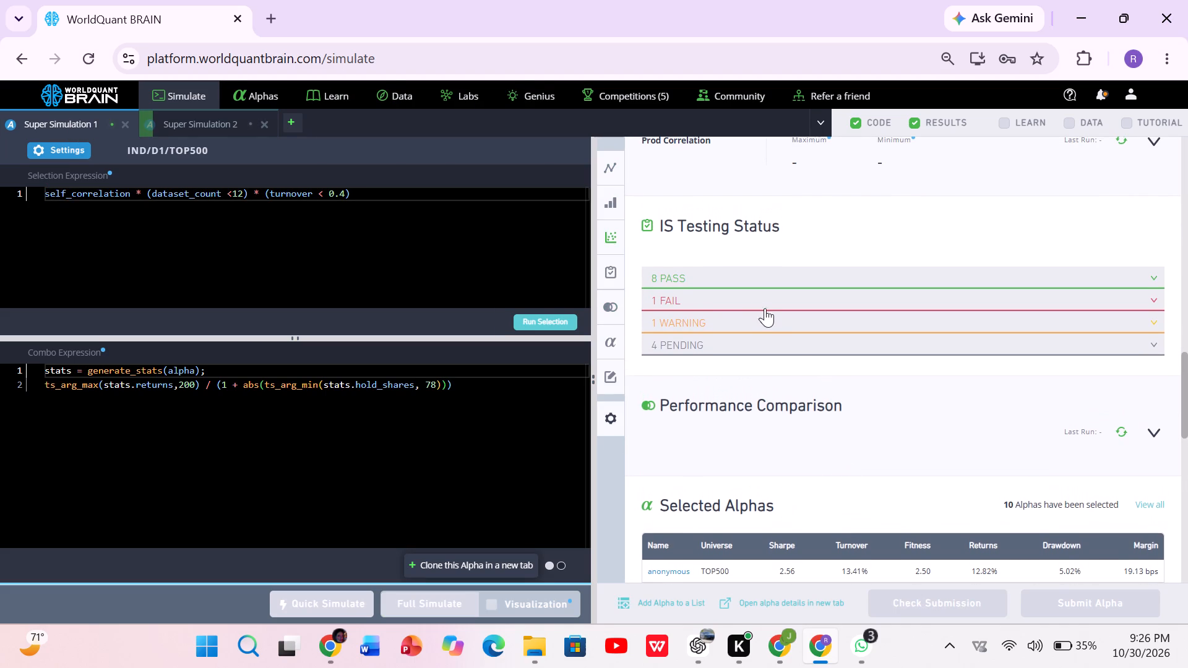
left_click(760, 303)
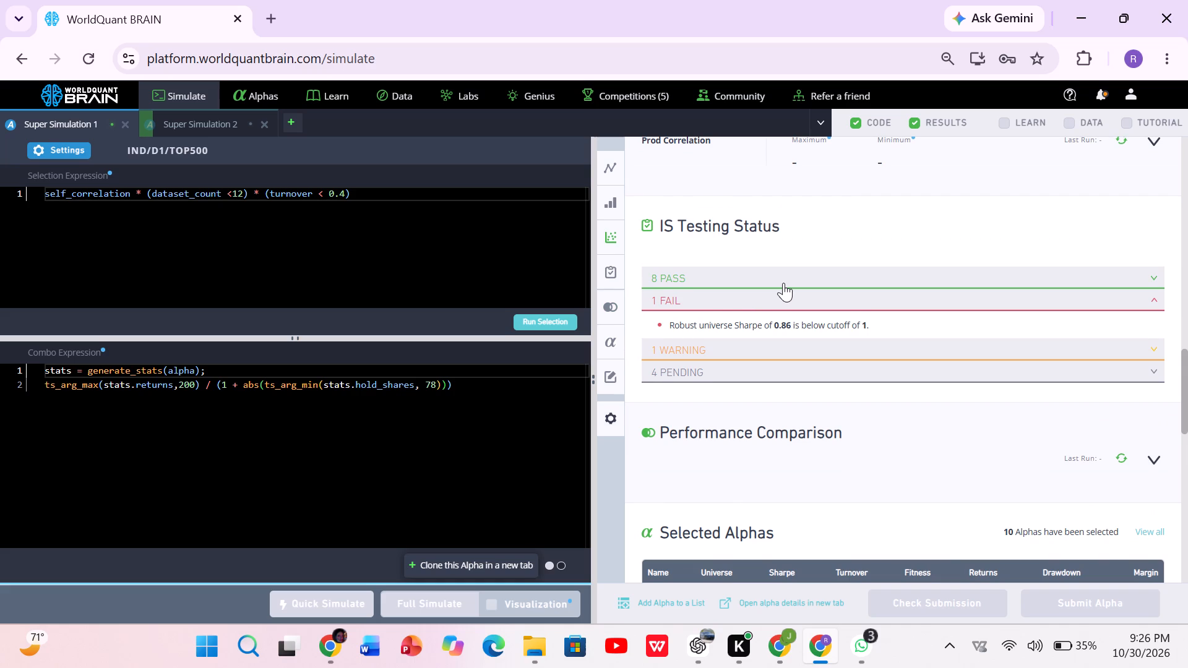
scroll(783, 283, "up", 1)
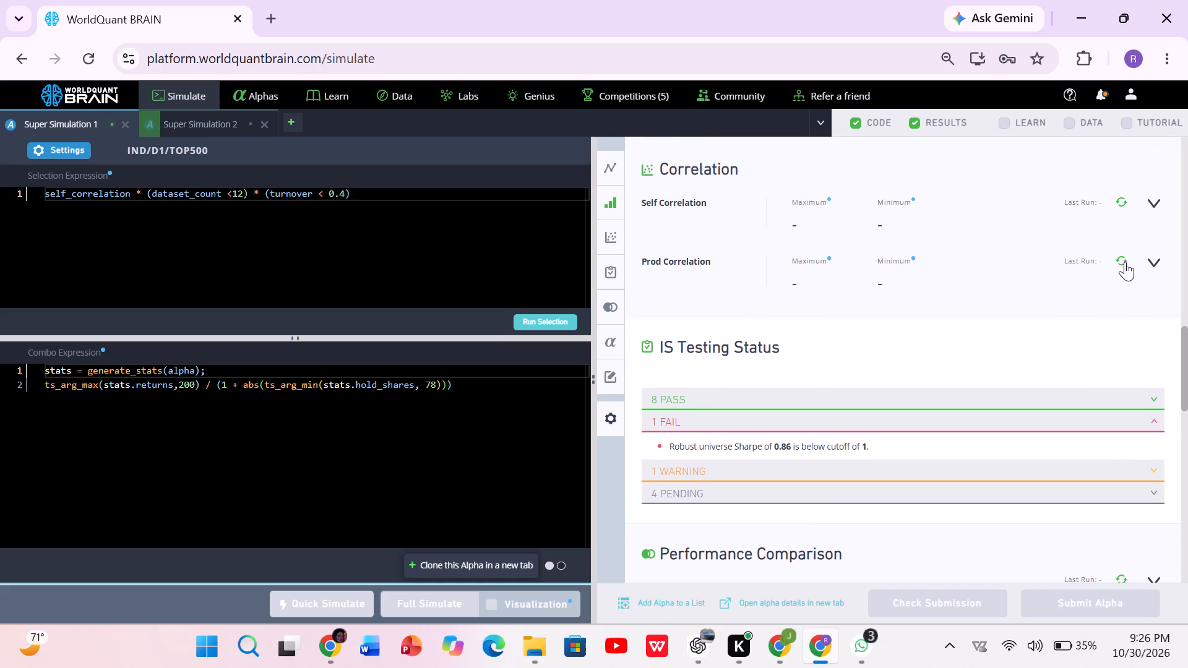
left_click(1125, 262)
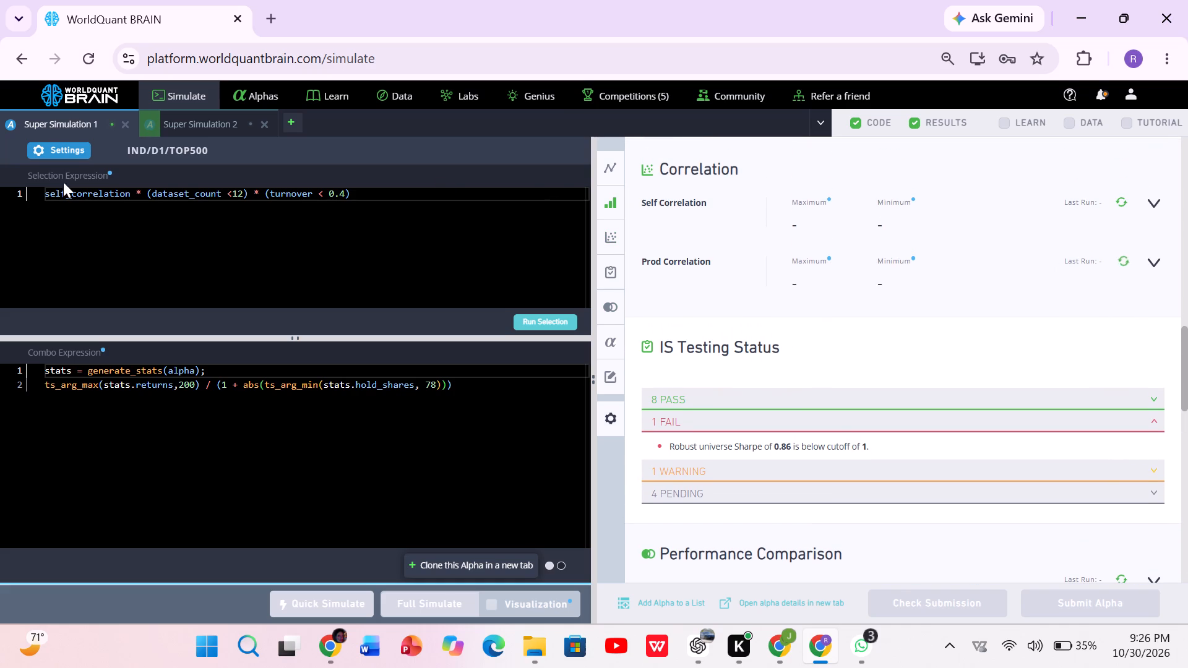
Replace self_correlation with decay in Super Simulation 1's selection expression.
double_click(69, 191)
key("d")
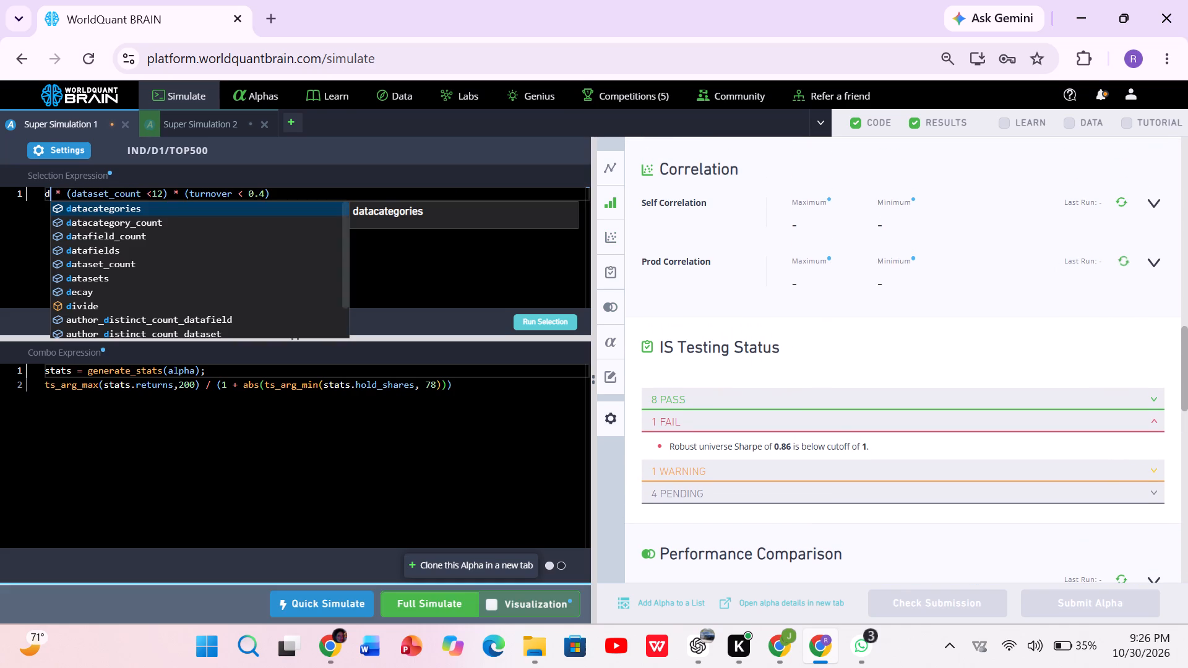
left_click(92, 294)
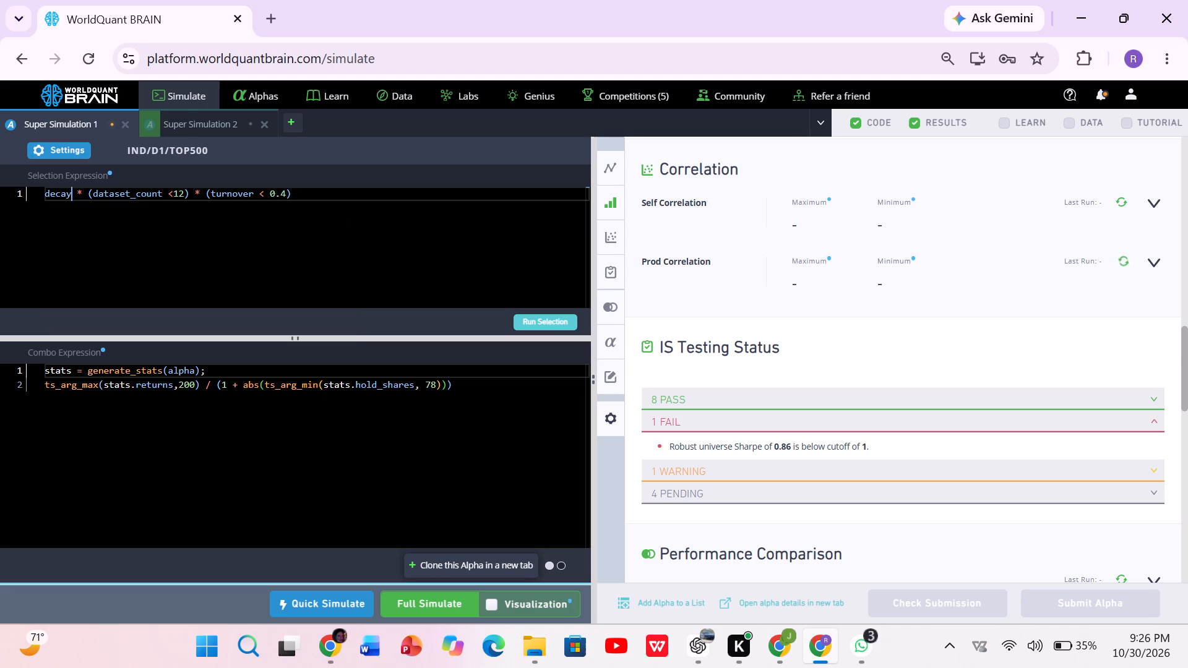
Apply Statistical neutralization in the Super Simulation 1 settings and start its full simulation.
left_click(41, 152)
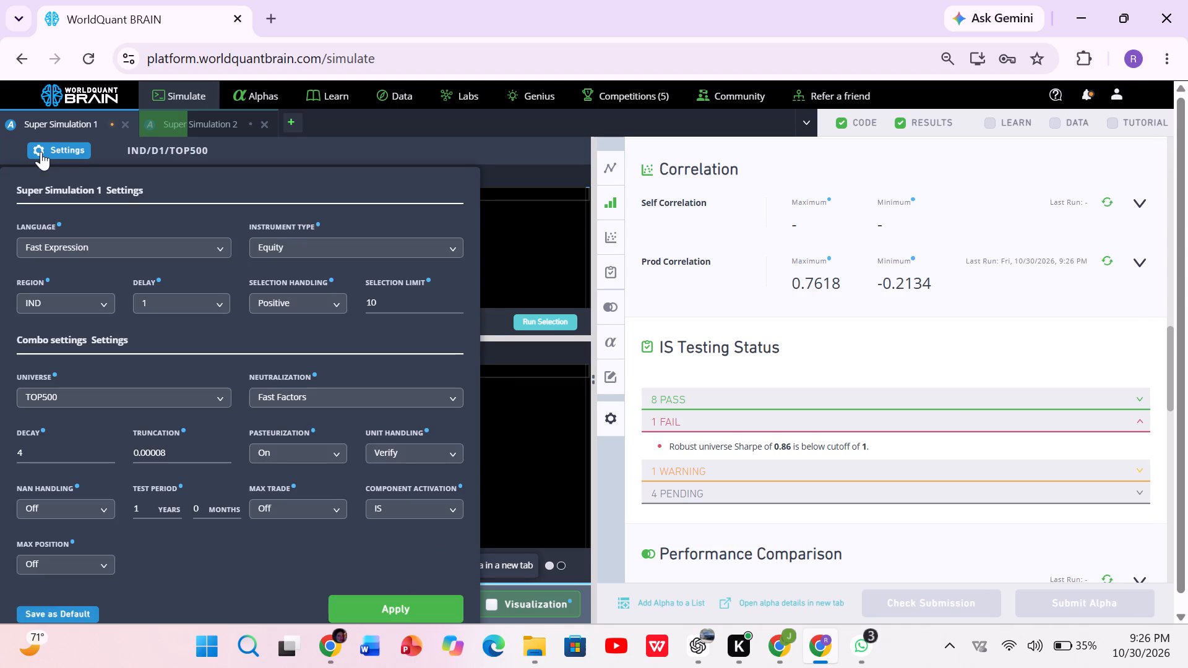
left_click(270, 399)
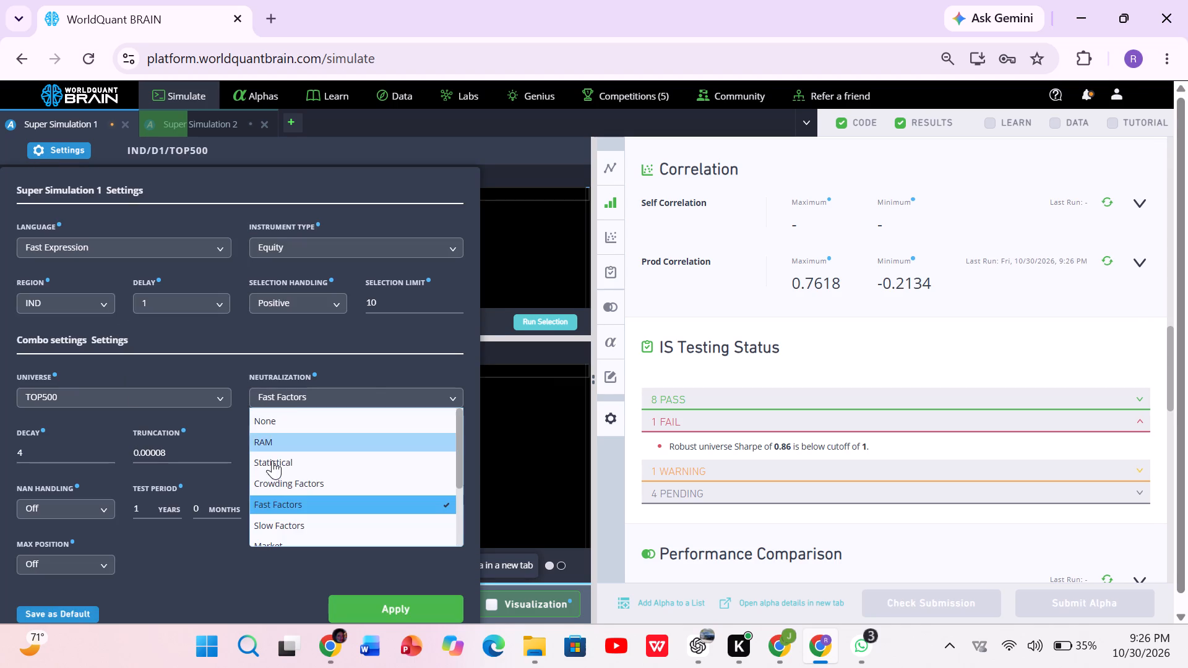
left_click(274, 468)
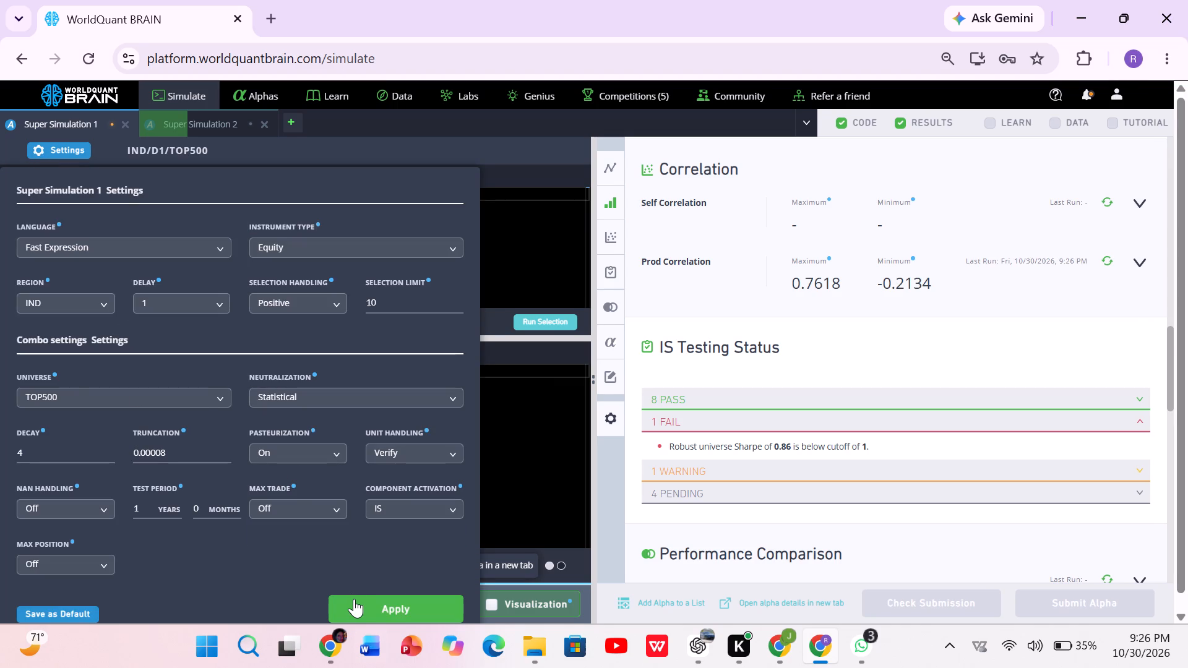
left_click(354, 599)
left_click(410, 594)
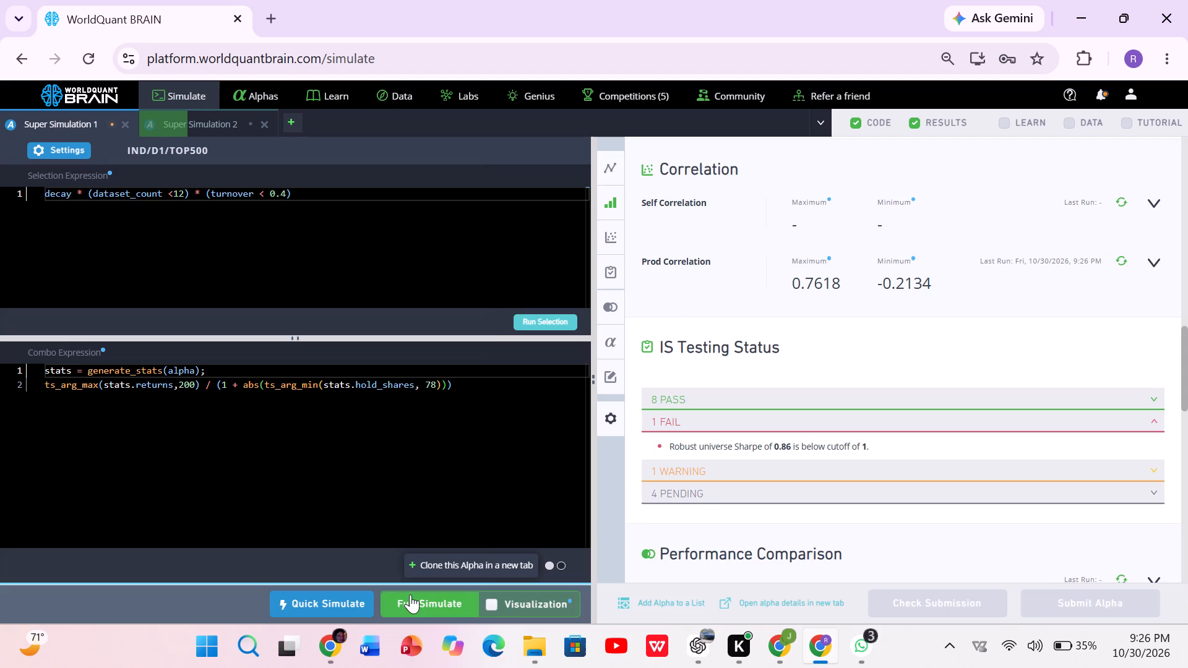
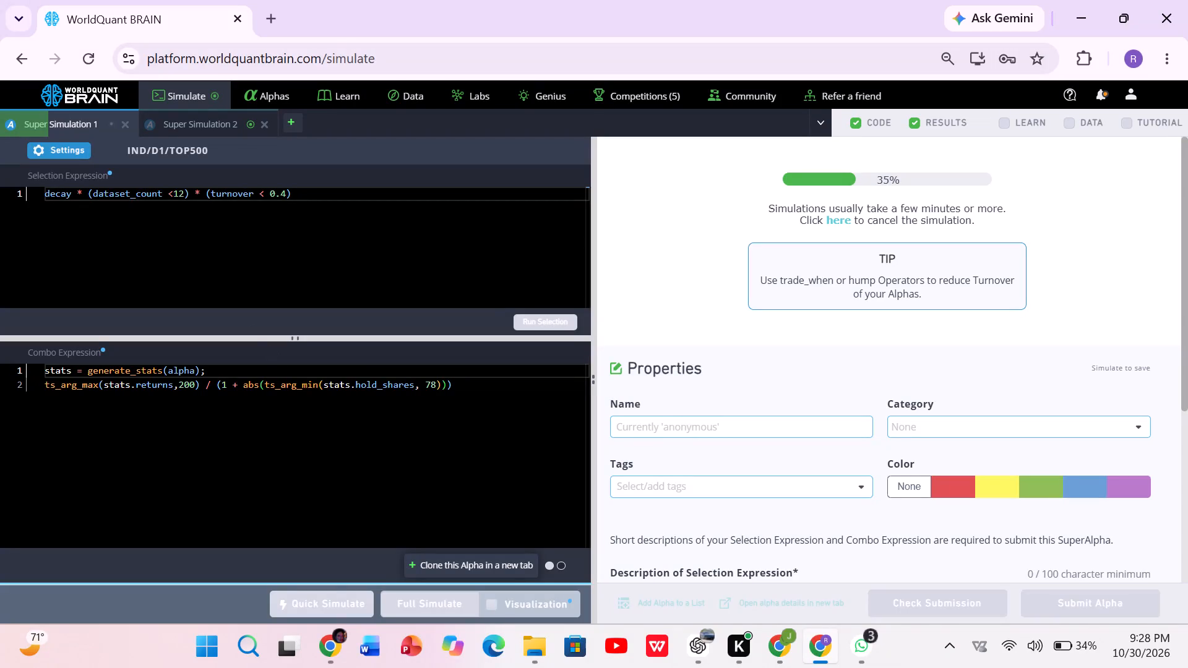
Open Super Simulation 2, reveal its test period, and run its Prod Correlation check.
left_click(214, 125)
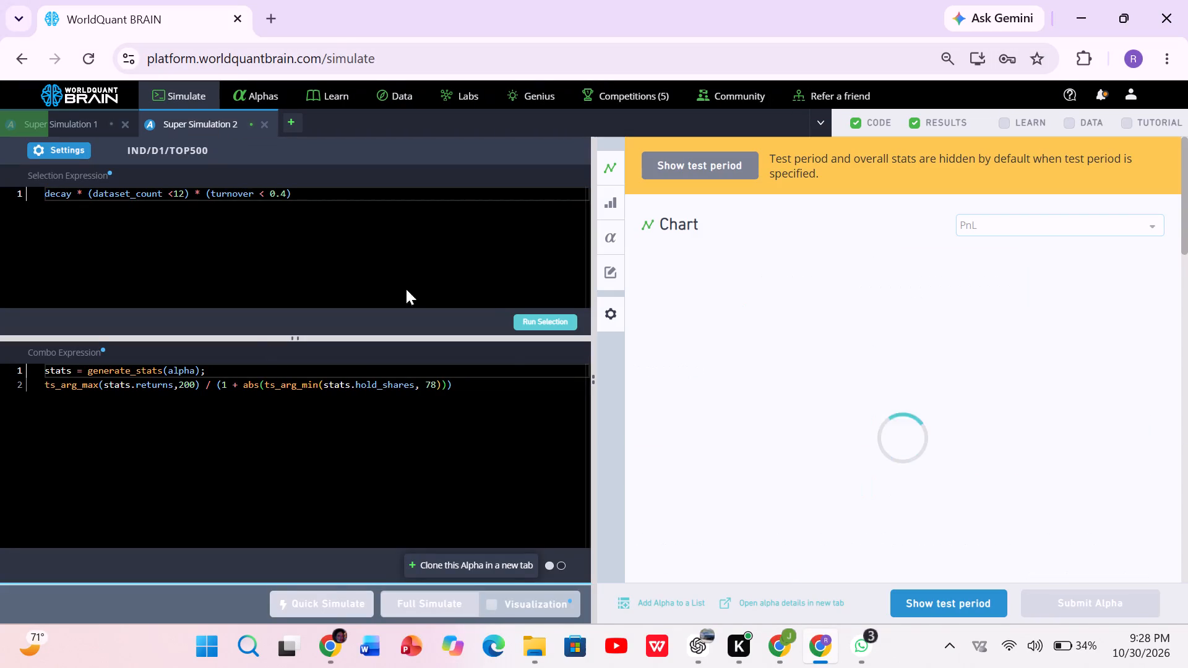
left_click(957, 593)
scroll(952, 544, "down", 2)
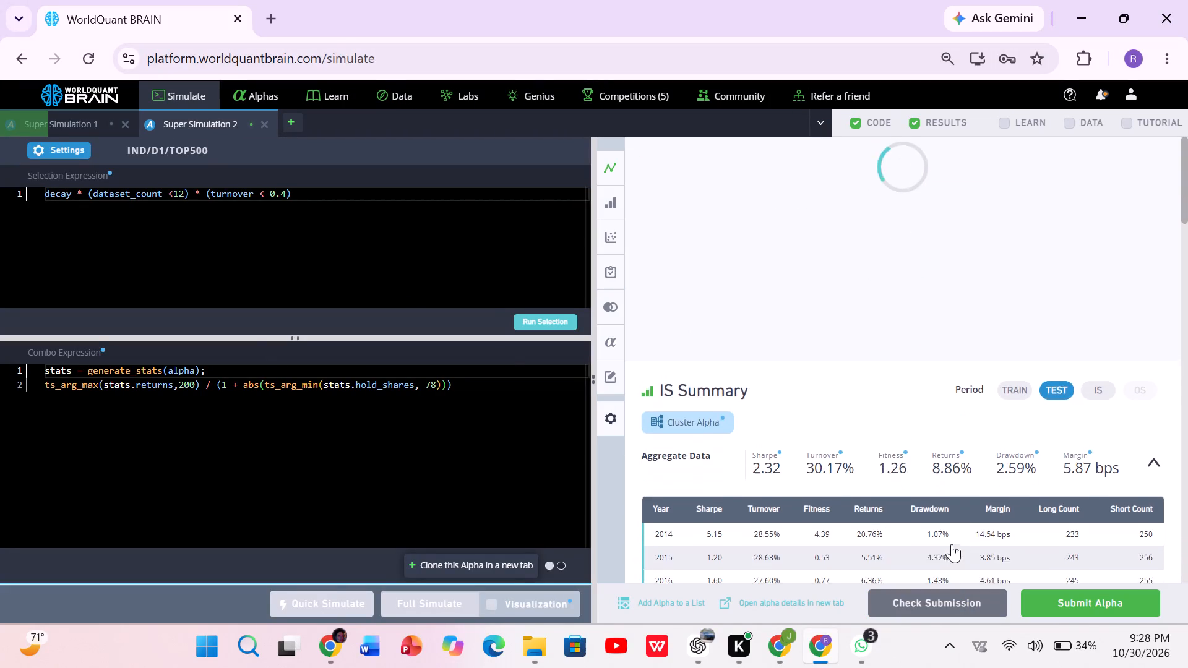
scroll(952, 544, "down", 4)
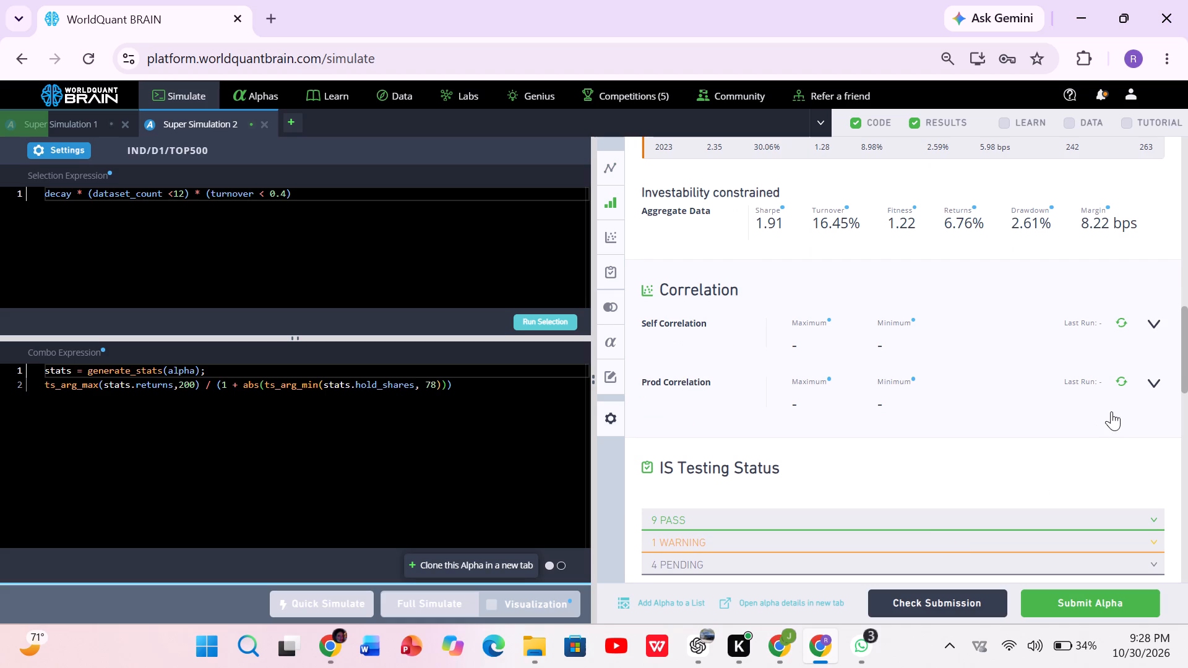
left_click(1118, 379)
triple_click(247, 192)
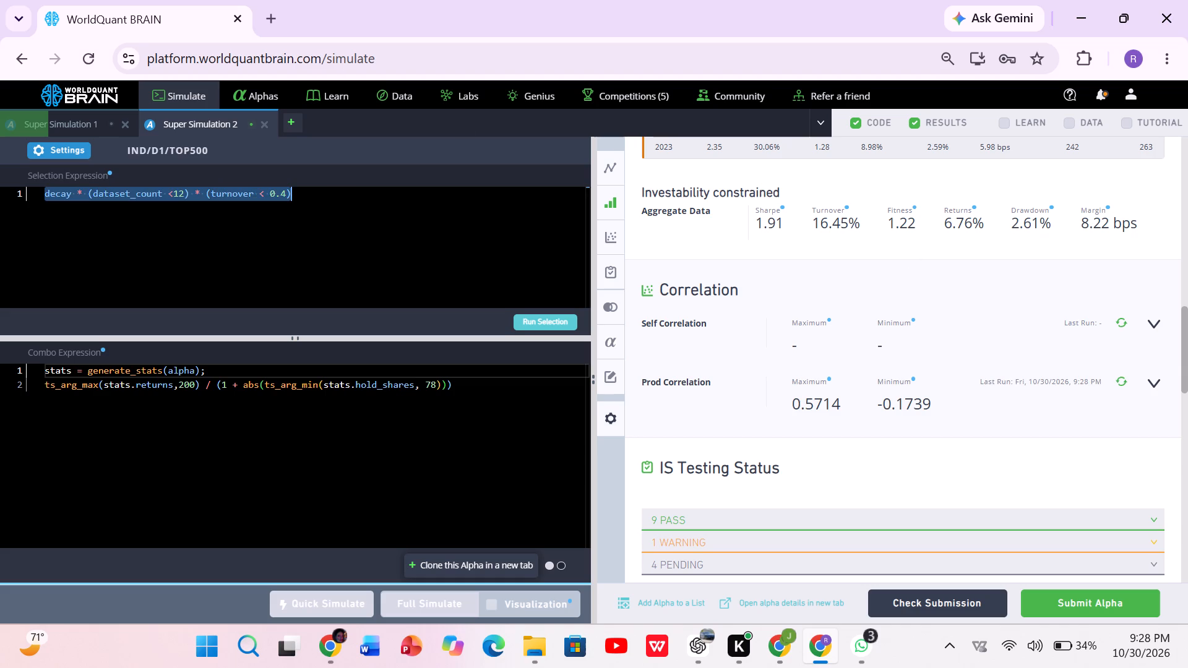
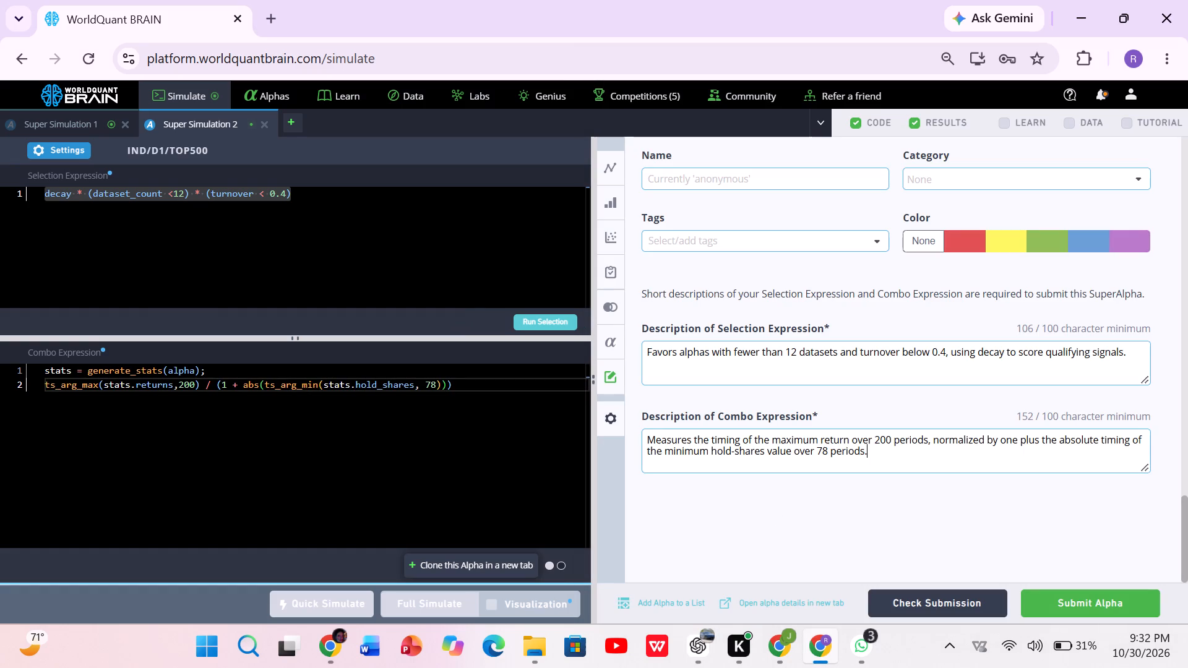
Run the submission check on Super Simulation 2's SuperAlpha.
left_click(894, 604)
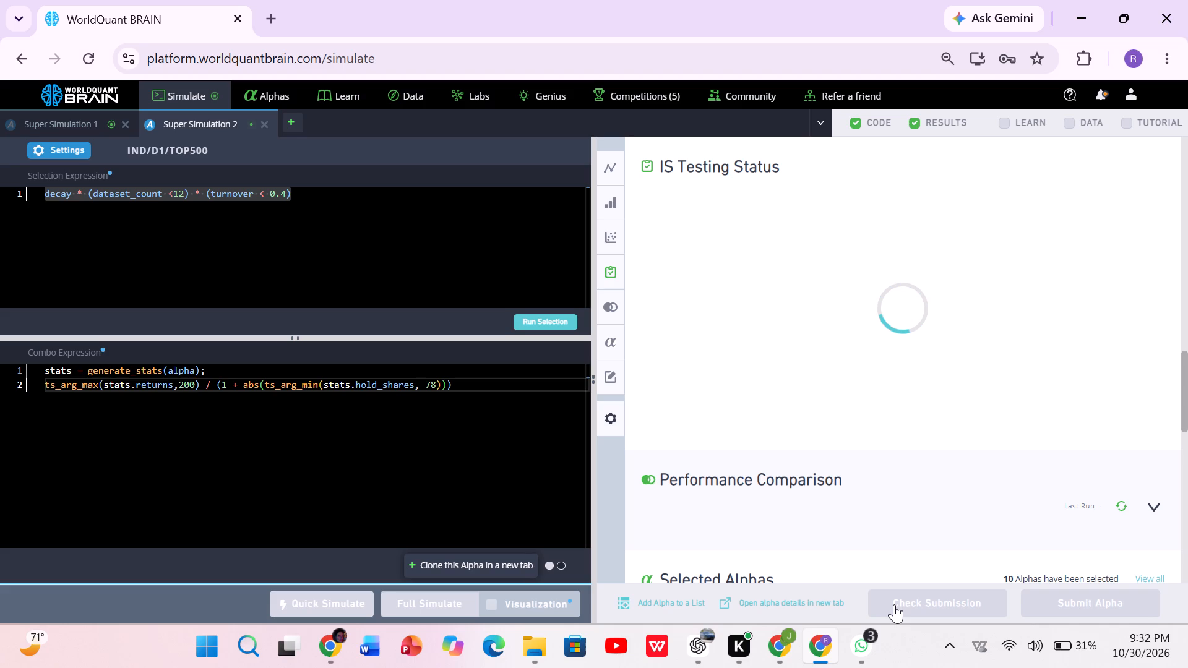
Submit Super Simulation 2's SuperAlpha.
left_click(1039, 590)
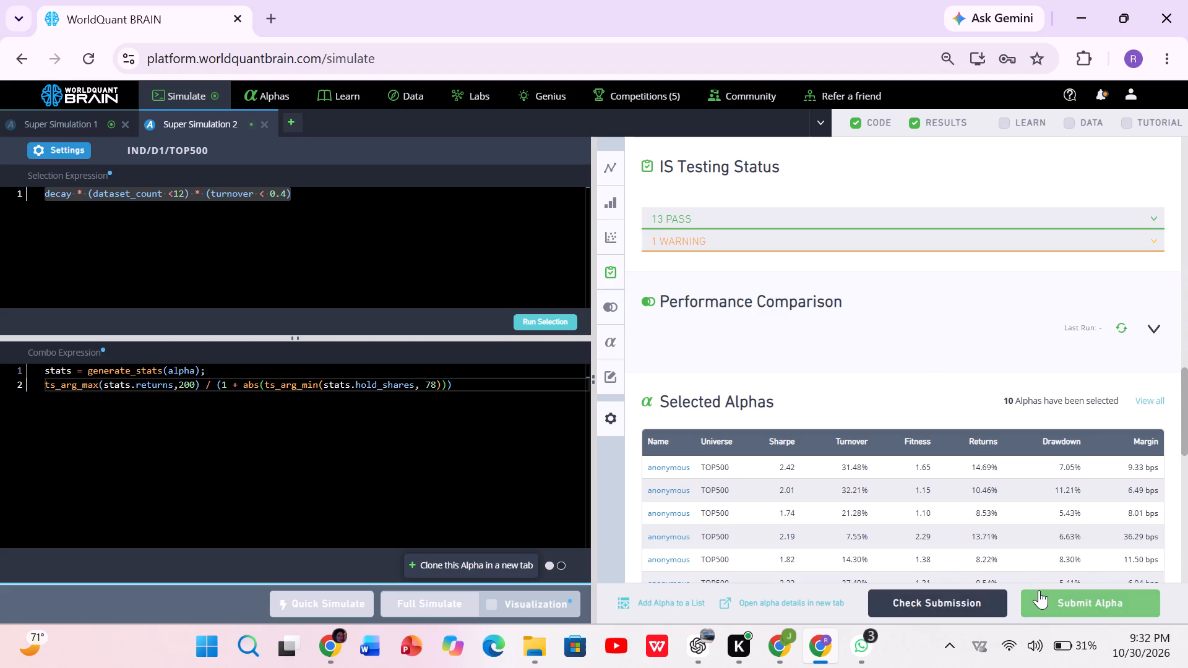
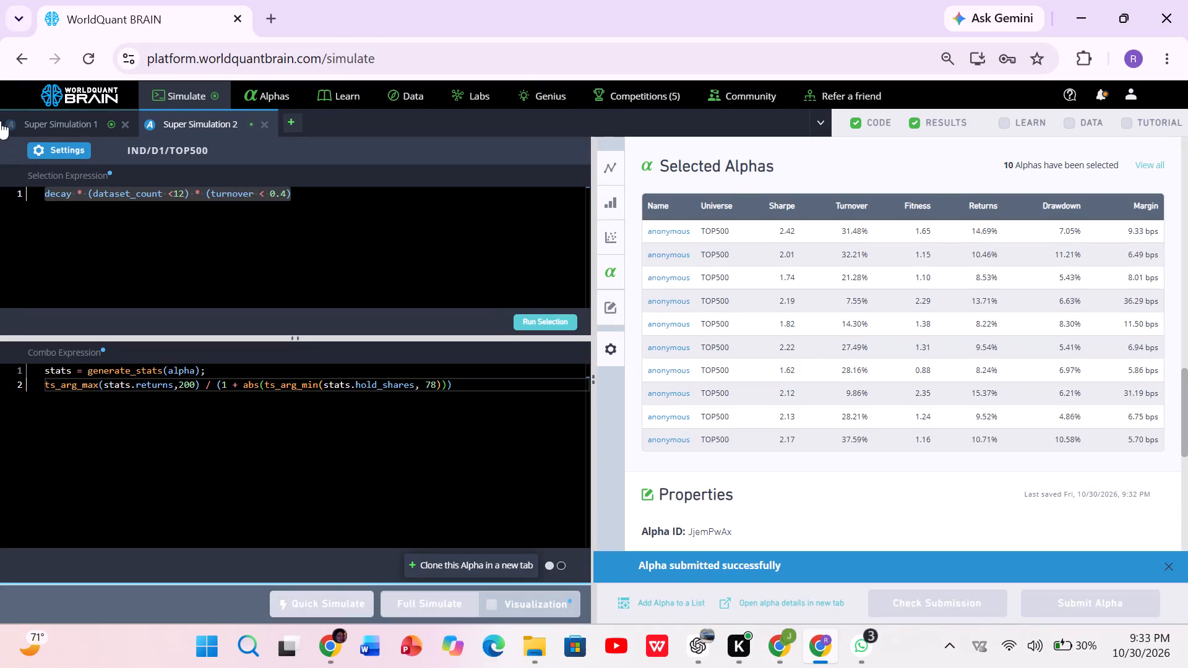
Show the test period for Super Simulation 1's SuperAlpha and run its production correlation check.
left_click(72, 114)
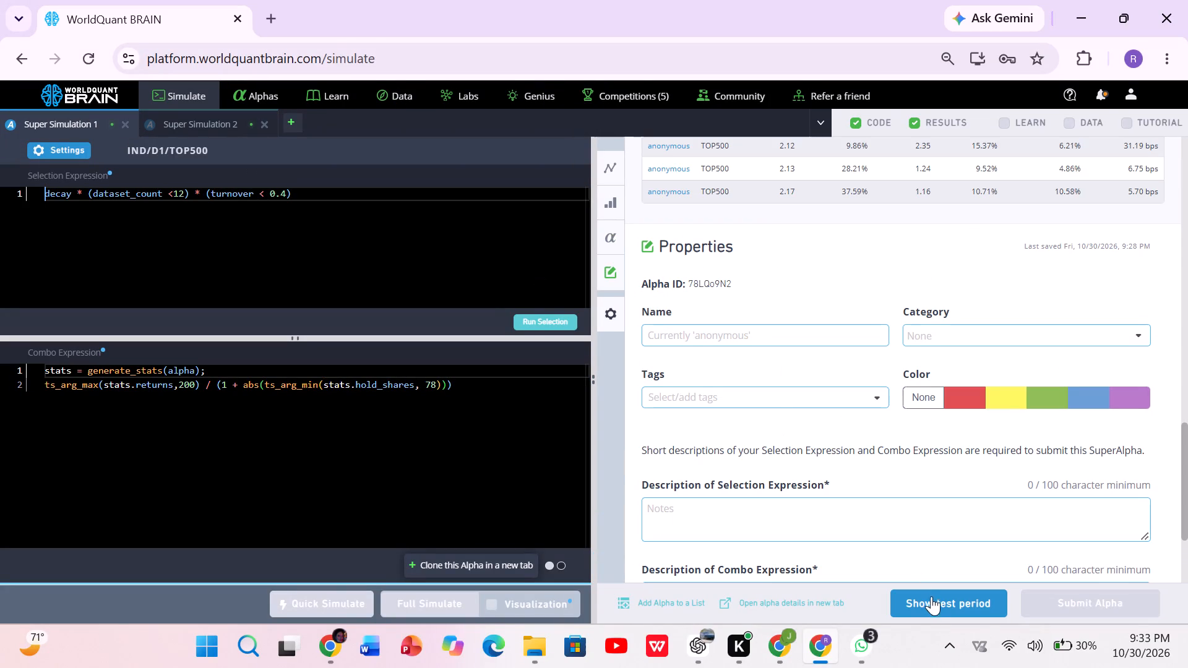
left_click(931, 601)
scroll(941, 536, "down", 1)
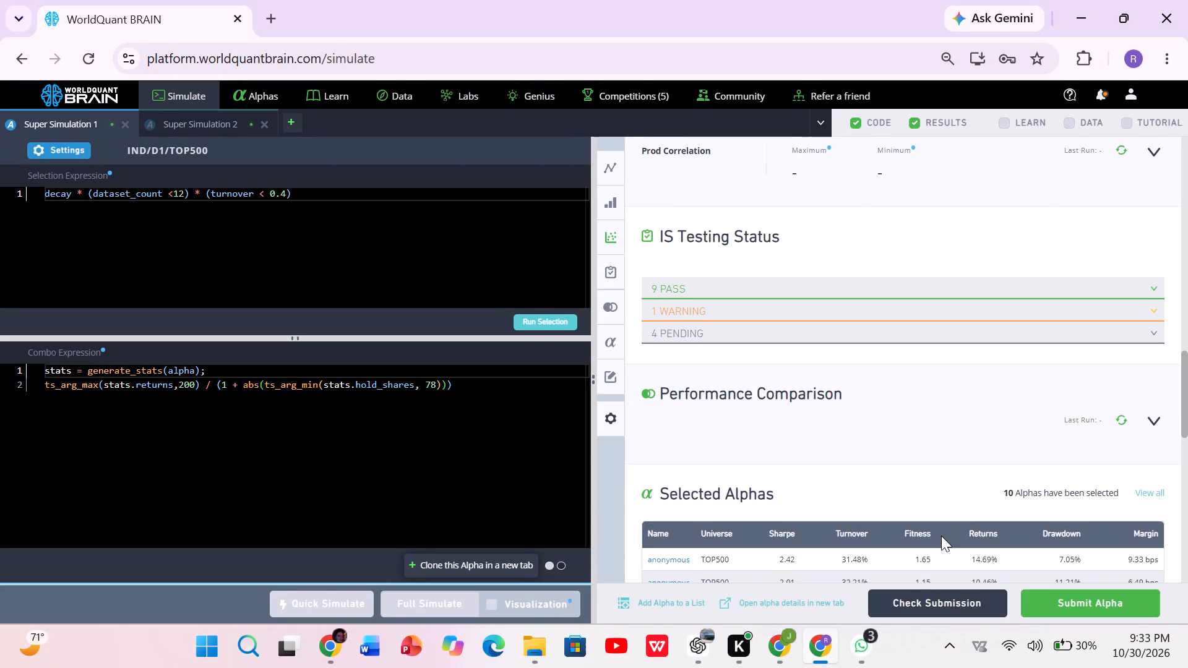
scroll(941, 536, "down", 1)
scroll(941, 536, "up", 1)
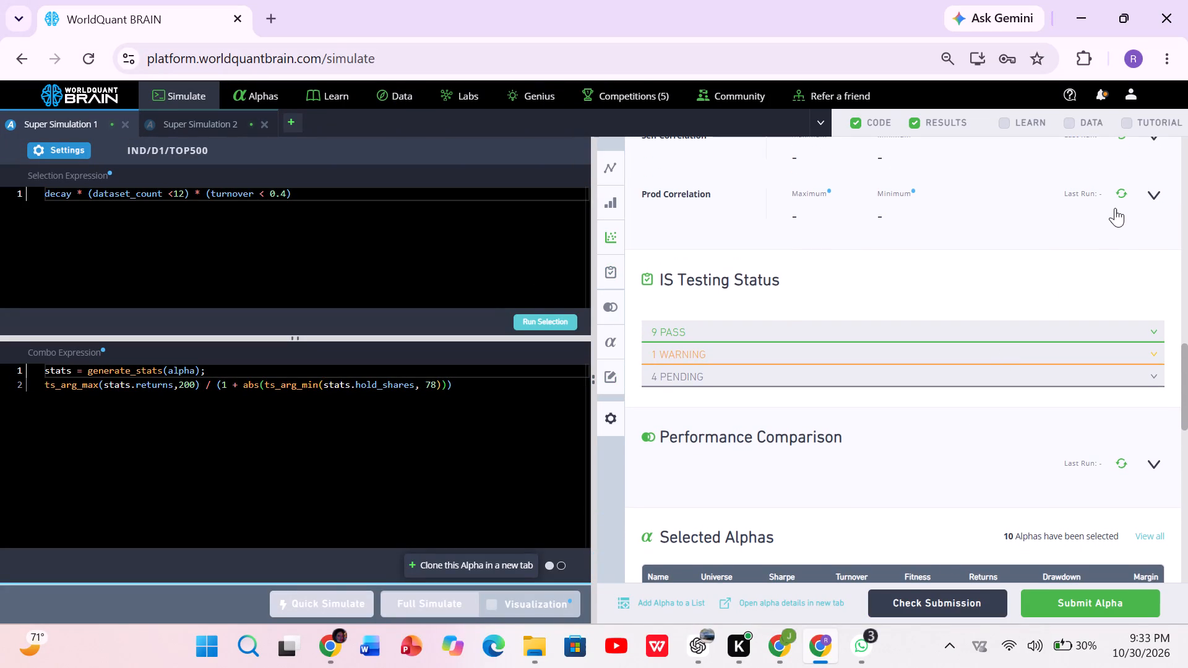
left_click(1122, 193)
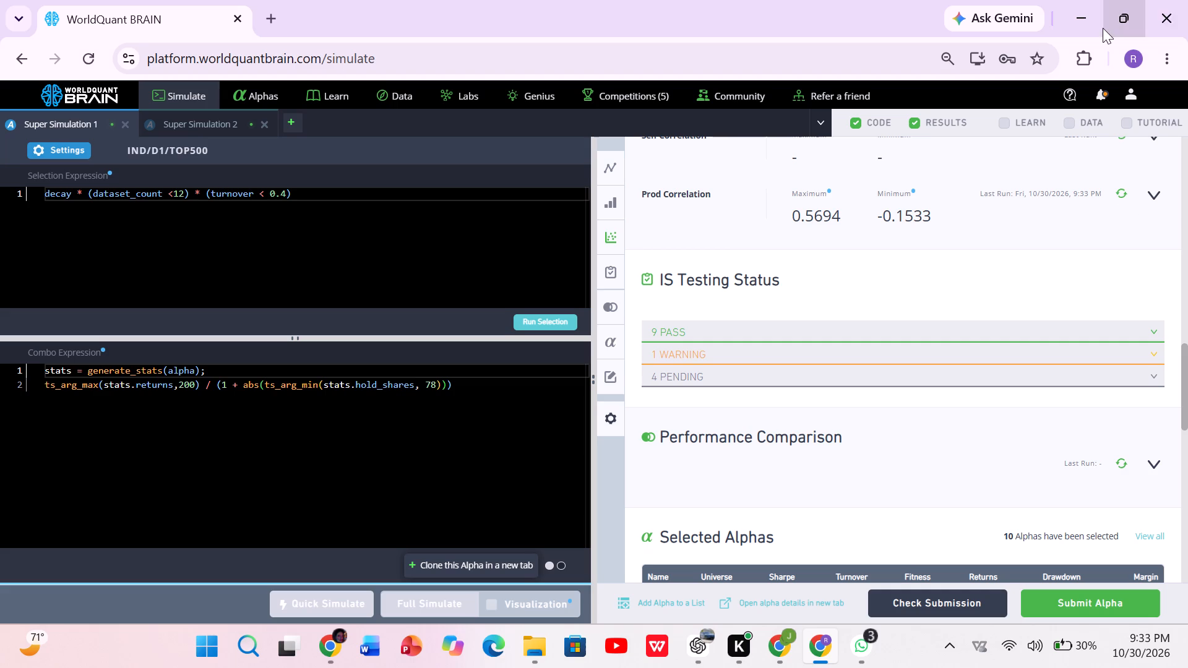
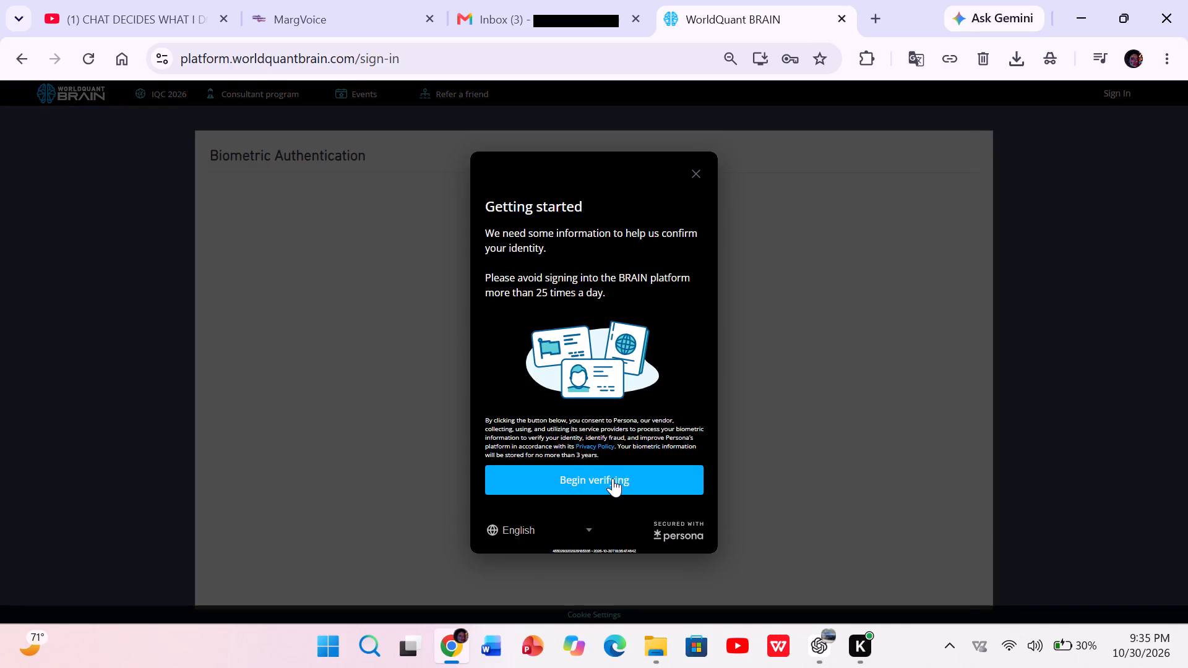
Begin the biometric identity verification for the WorldQuant BRAIN sign-in and start the face capture on this device.
right_click(613, 478)
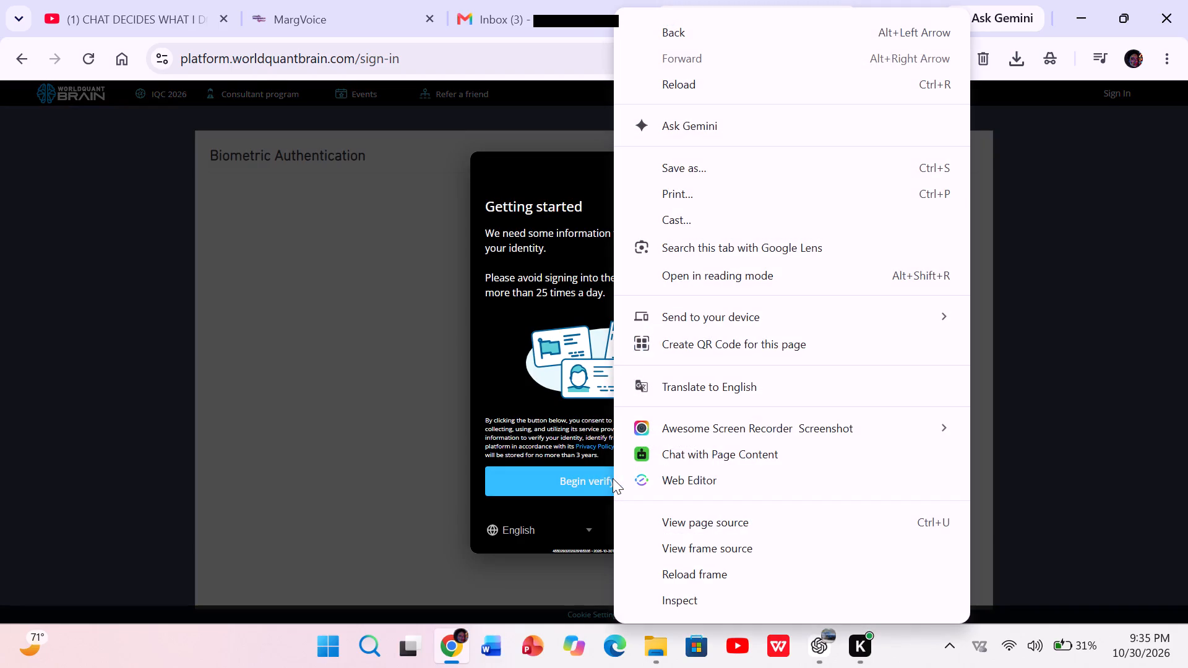
left_click(587, 489)
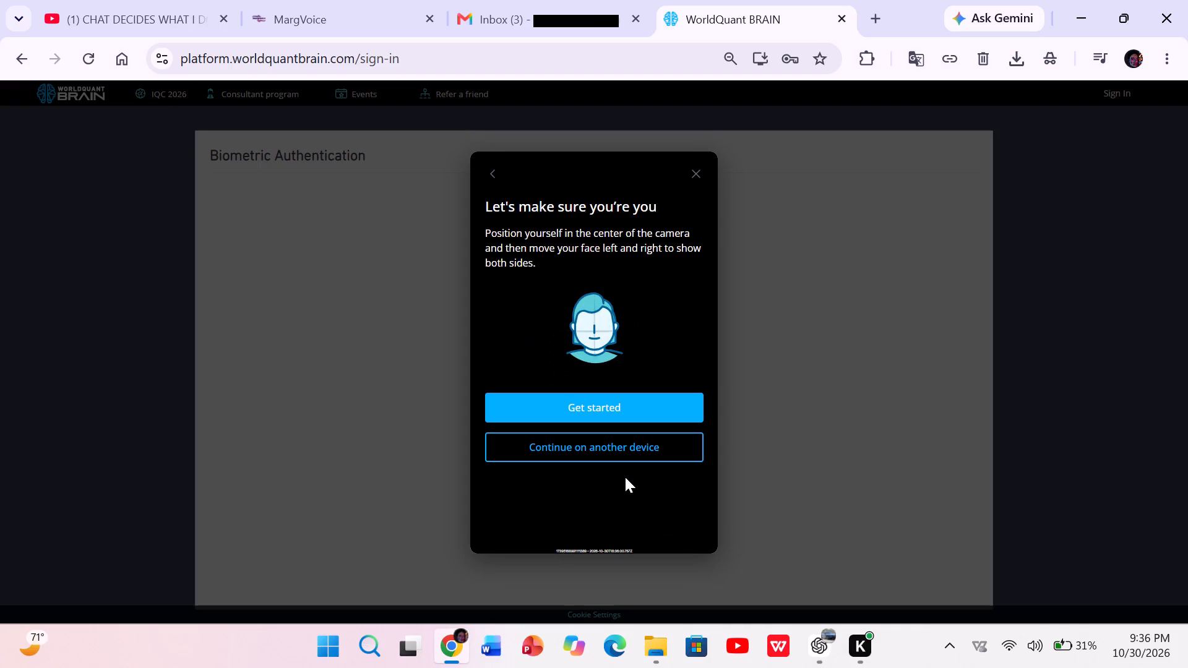
left_click(622, 408)
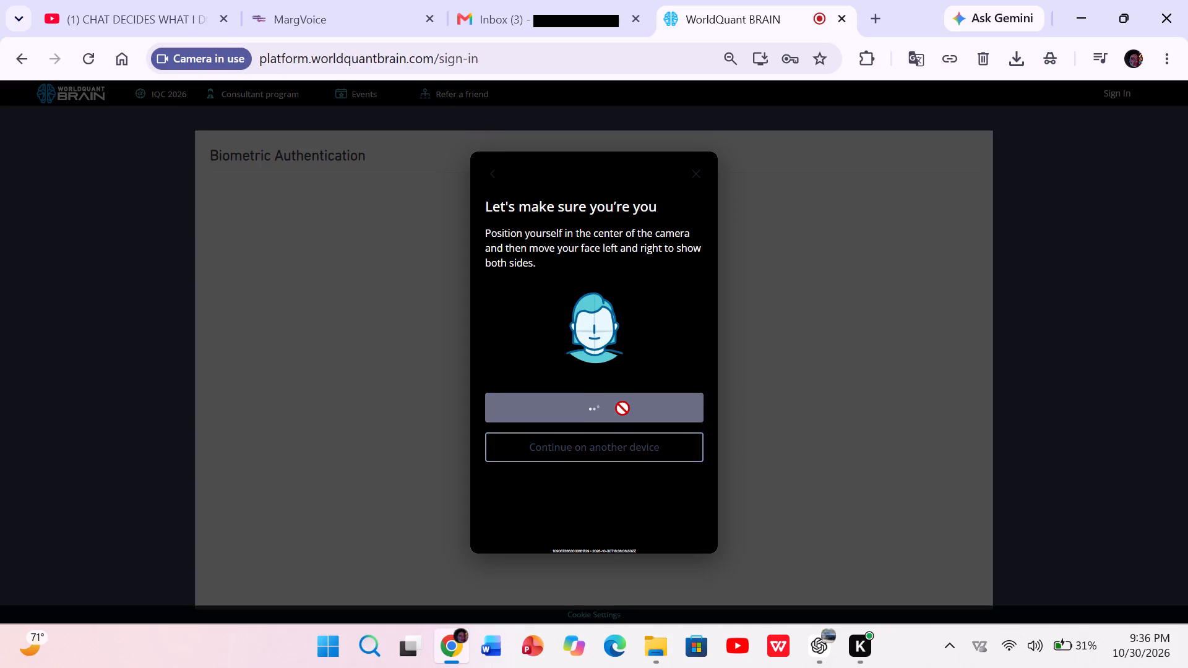
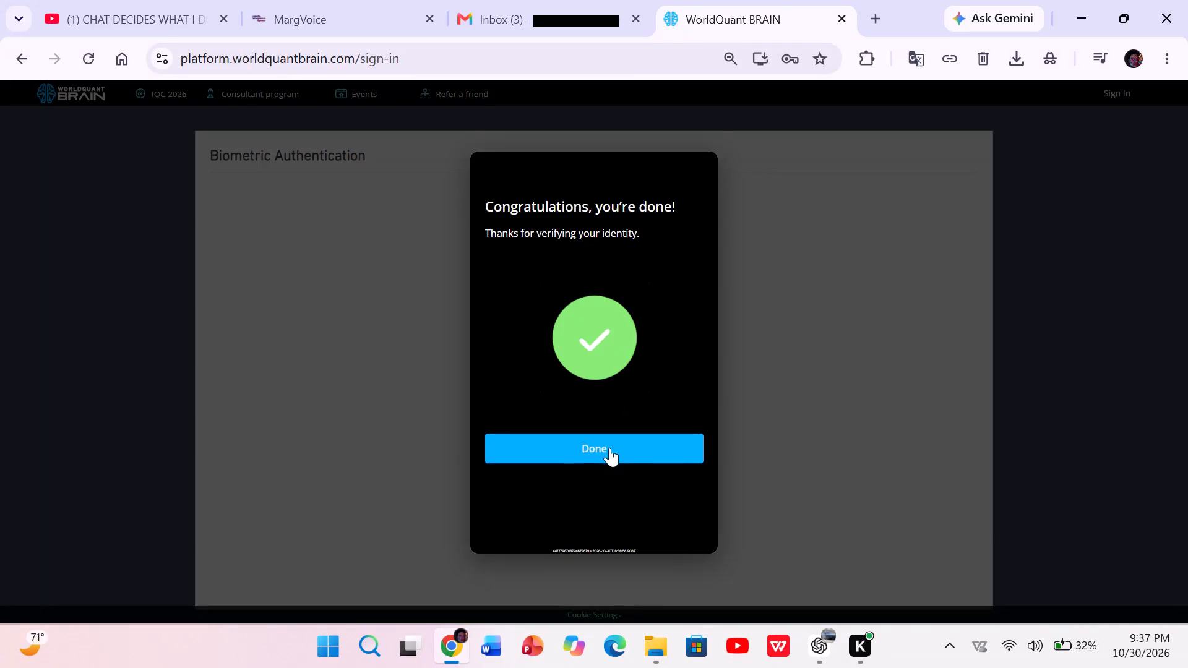
Finish the completed biometric identity verification and continue into the WorldQuant BRAIN account.
left_click(609, 448)
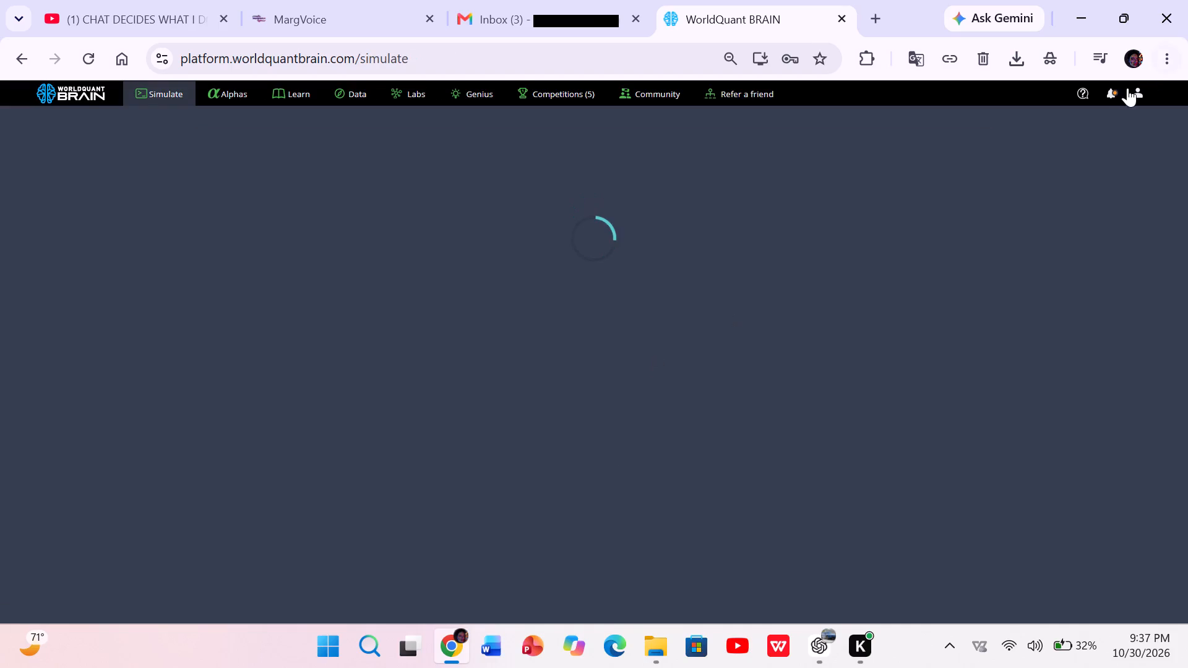
Open the profile's Performance page and review the Base Payment and Submitted Alphas charts and tables.
left_click(1107, 95)
left_click(1107, 95)
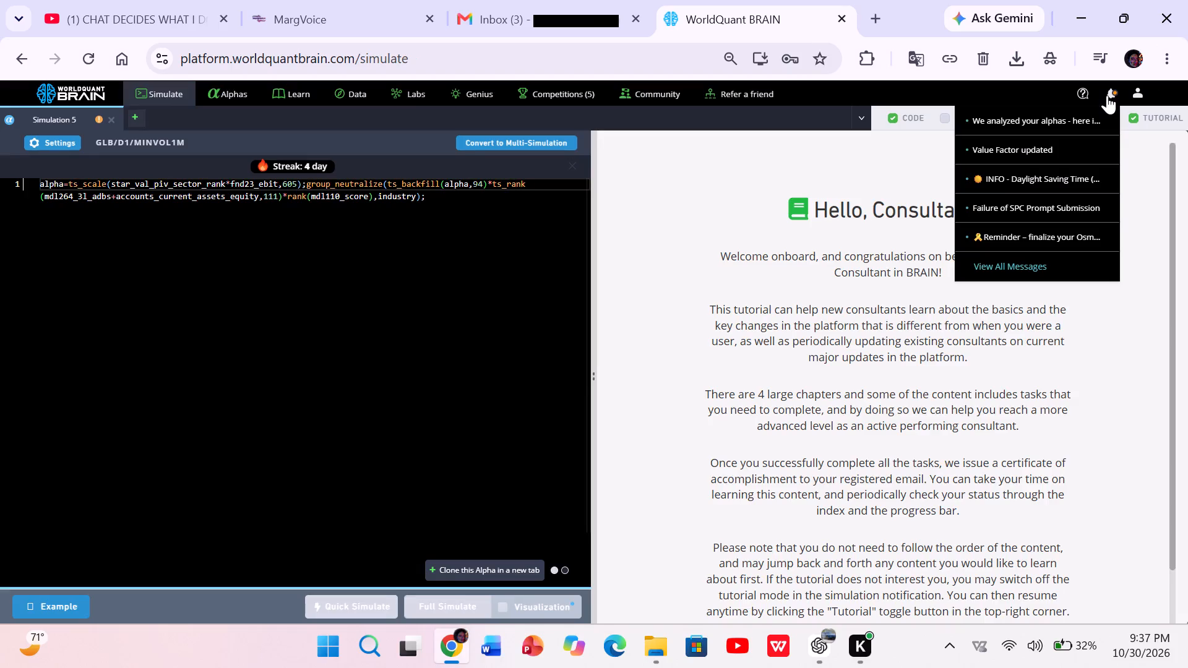
left_click(1139, 95)
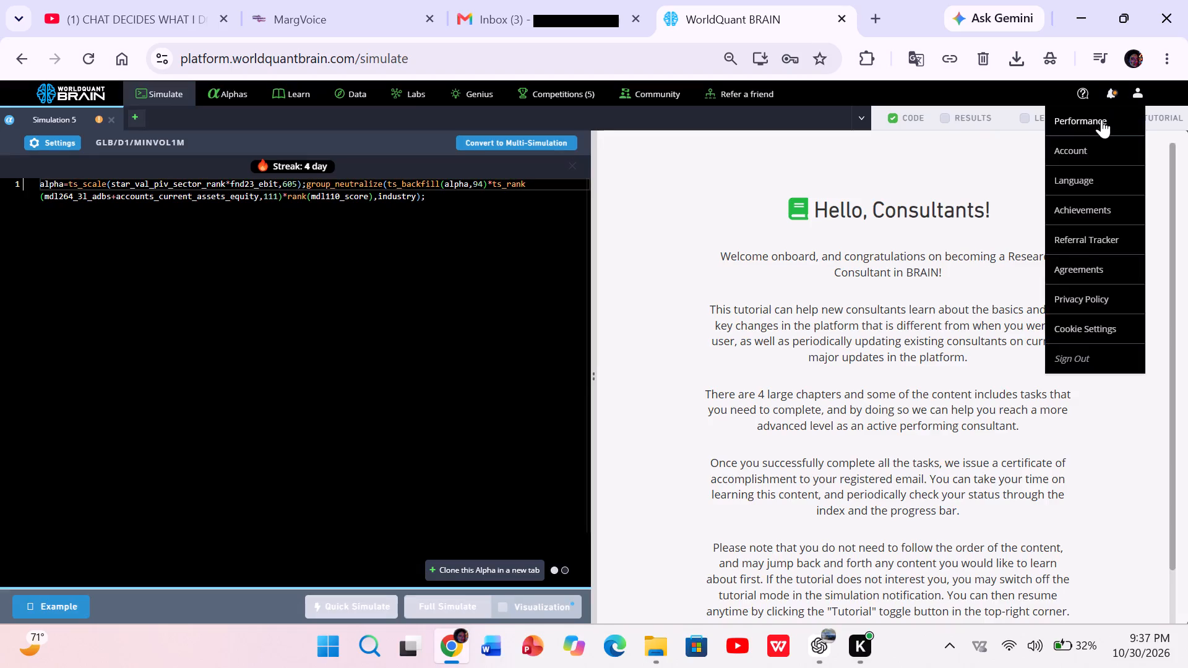
left_click(1101, 119)
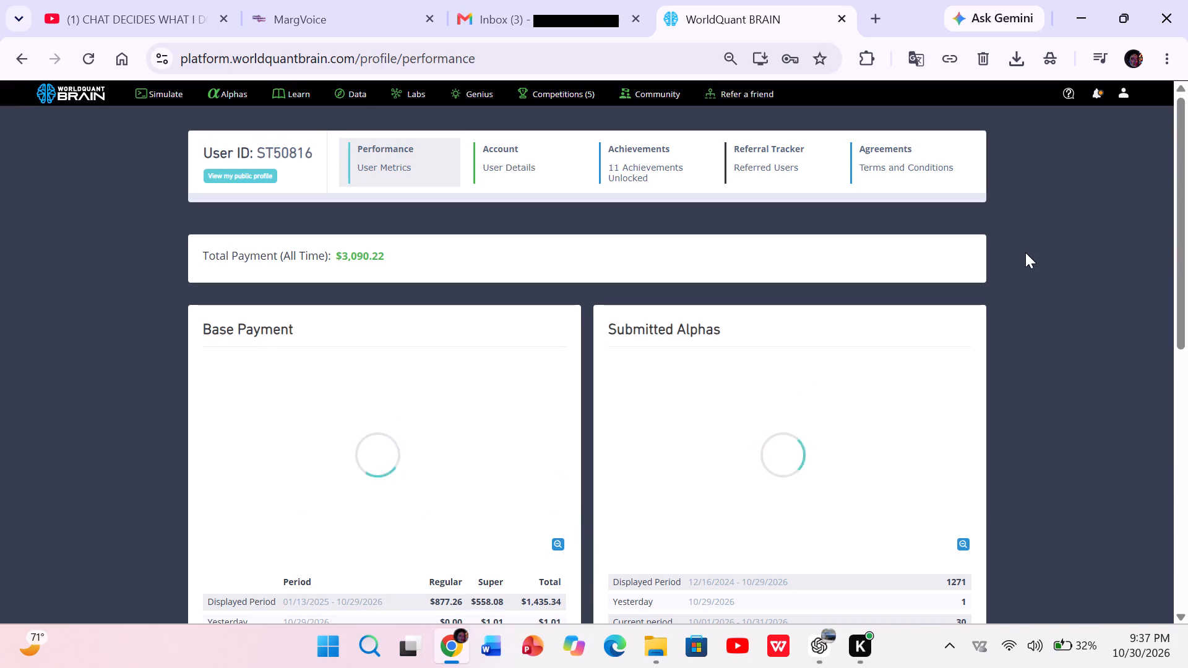
scroll(924, 304, "down", 1)
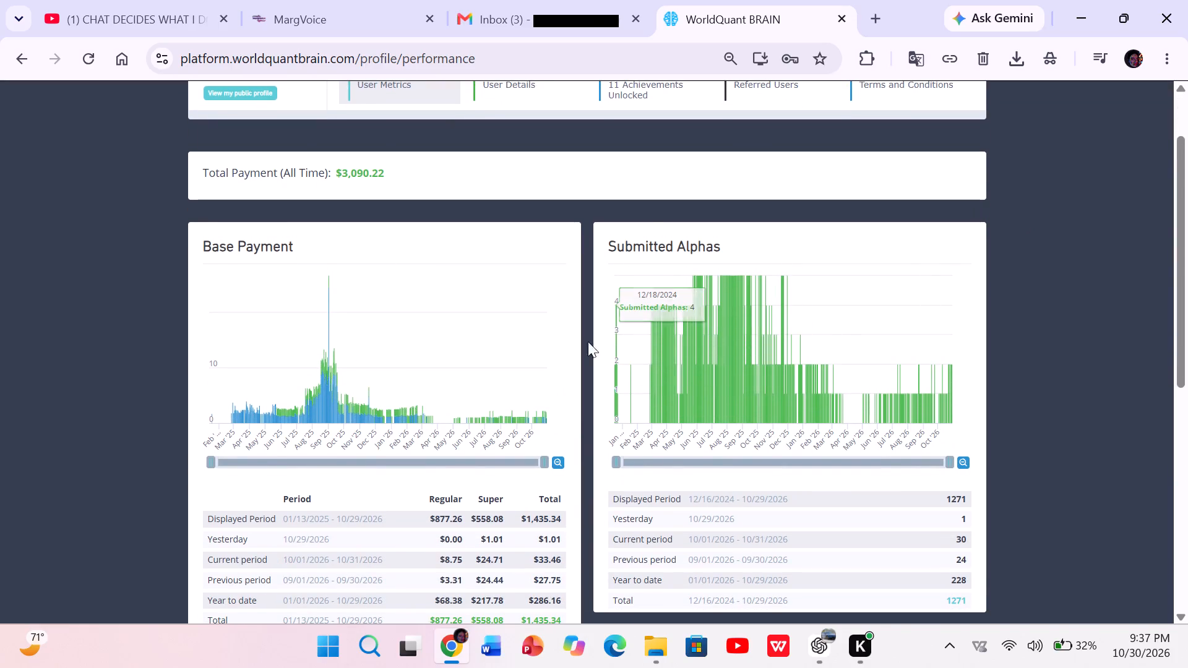
scroll(520, 358, "up", 4)
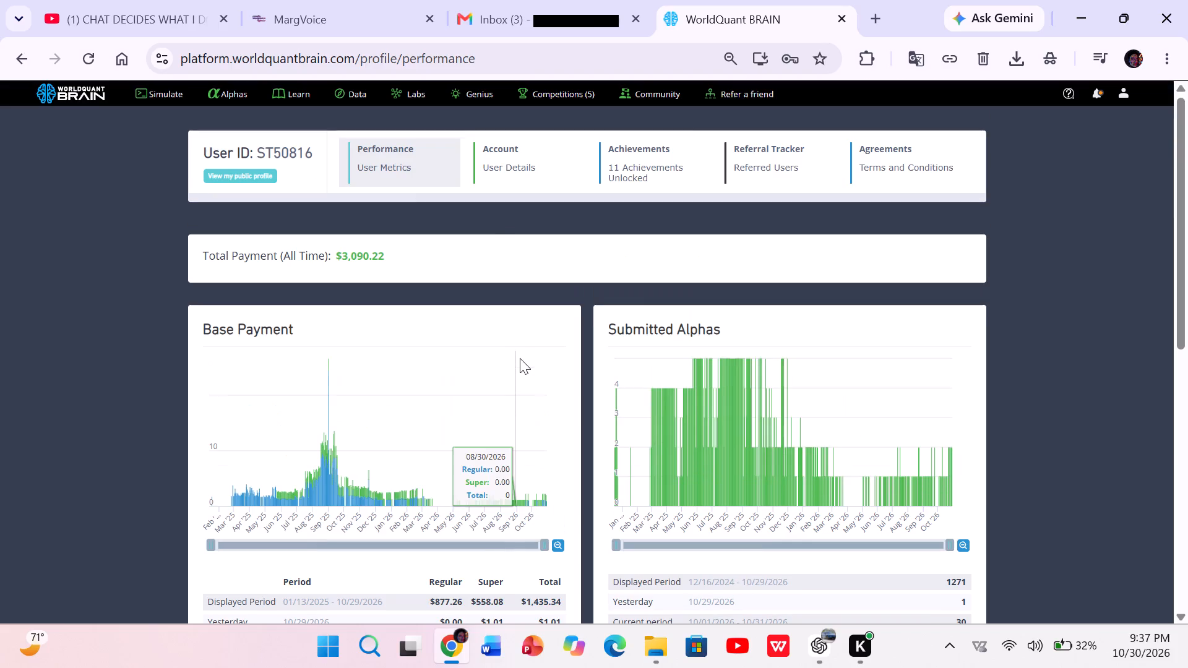
Open unsubmitted IND TOP500 SuperAlpha bl67q8VR from the Alphas list, show its test period and run its Prod Correlation check.
left_click(235, 93)
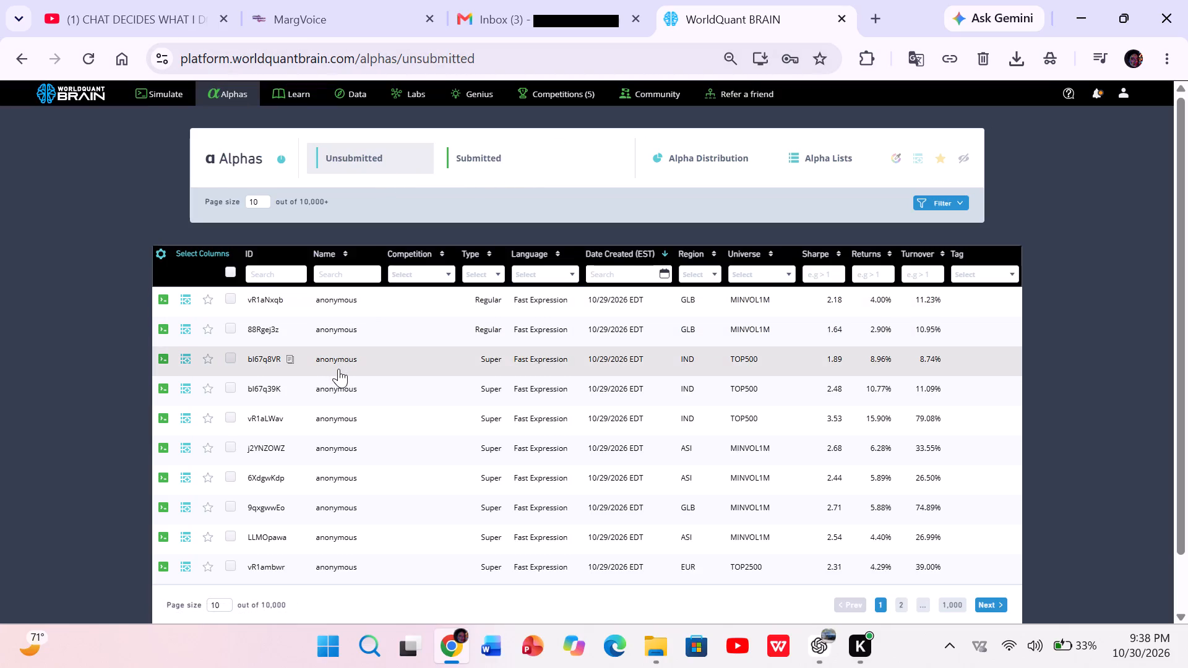
left_click(343, 354)
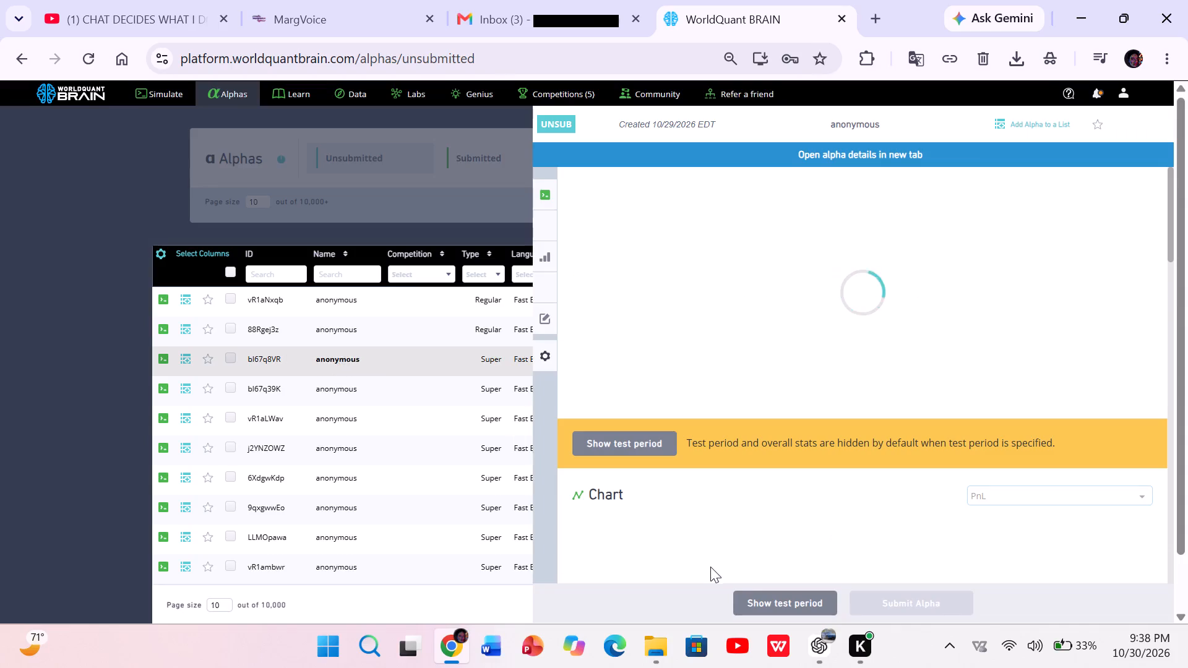
left_click(743, 599)
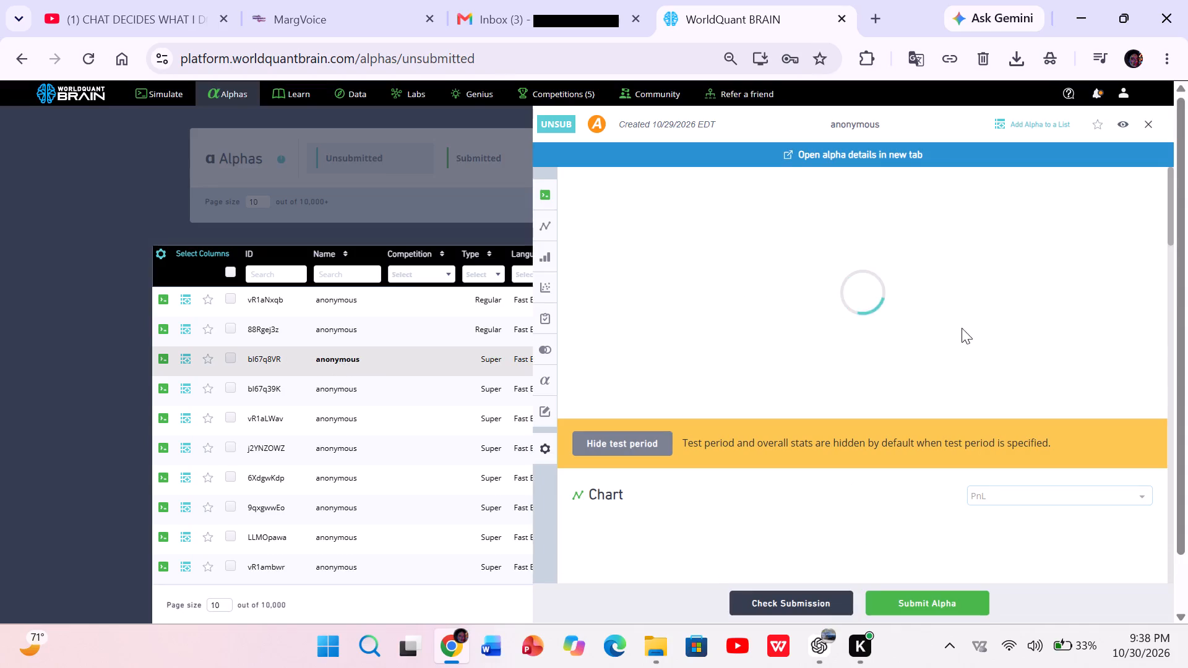
scroll(921, 357, "down", 5)
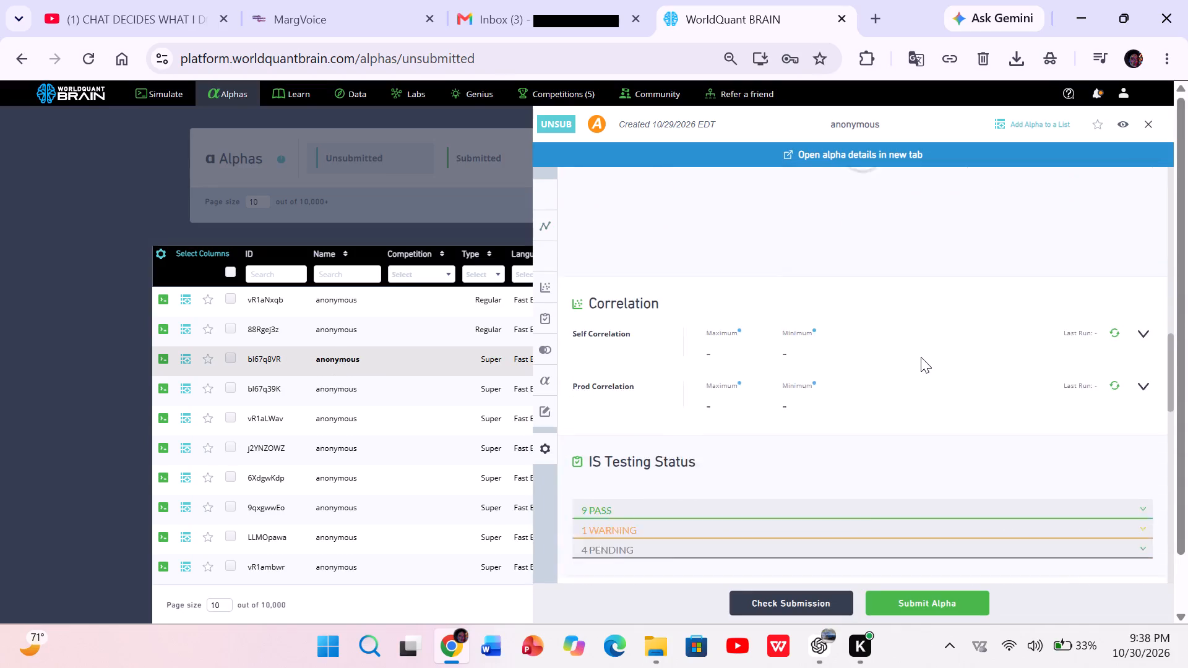
scroll(921, 357, "down", 1)
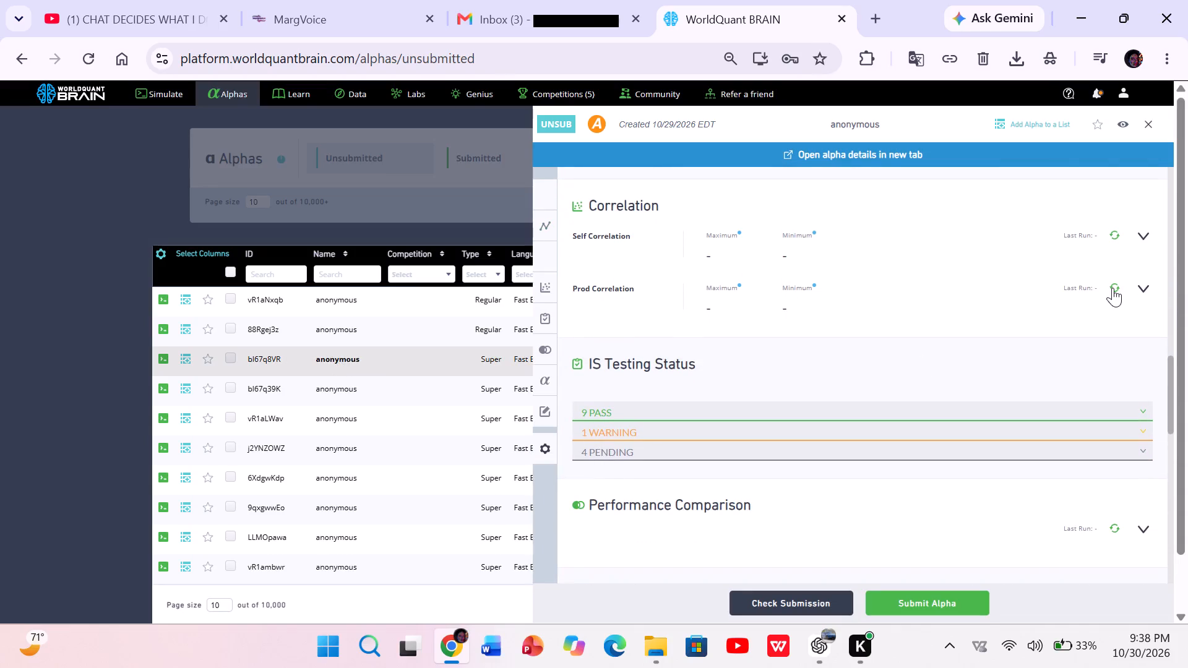
left_click(1115, 288)
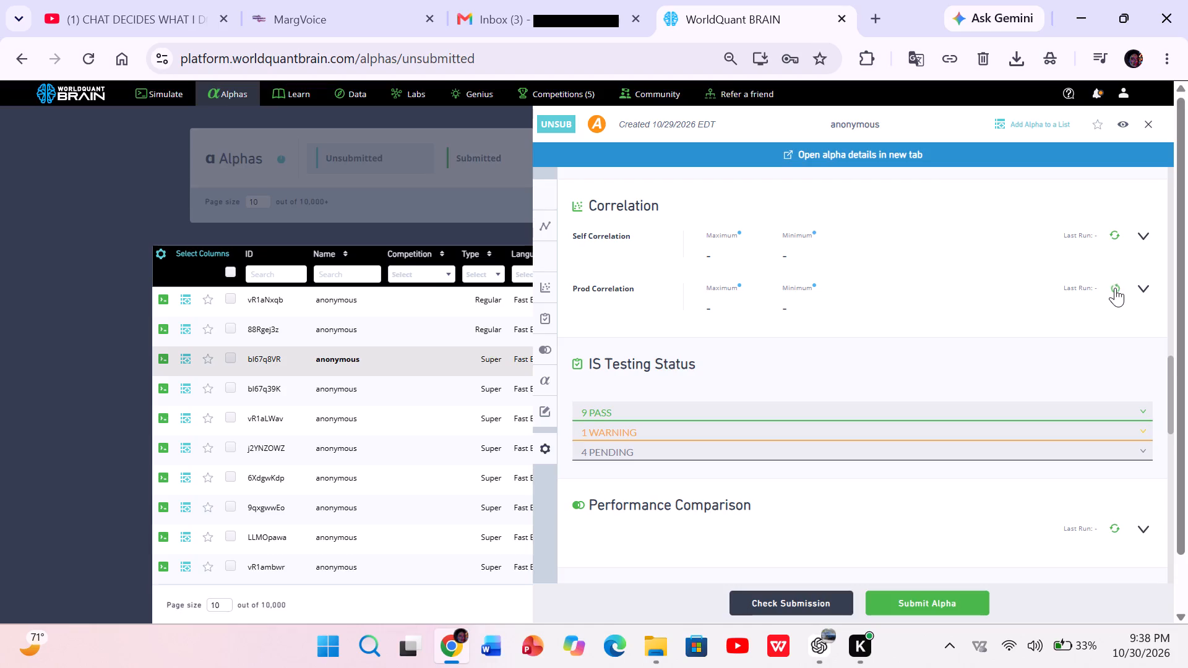
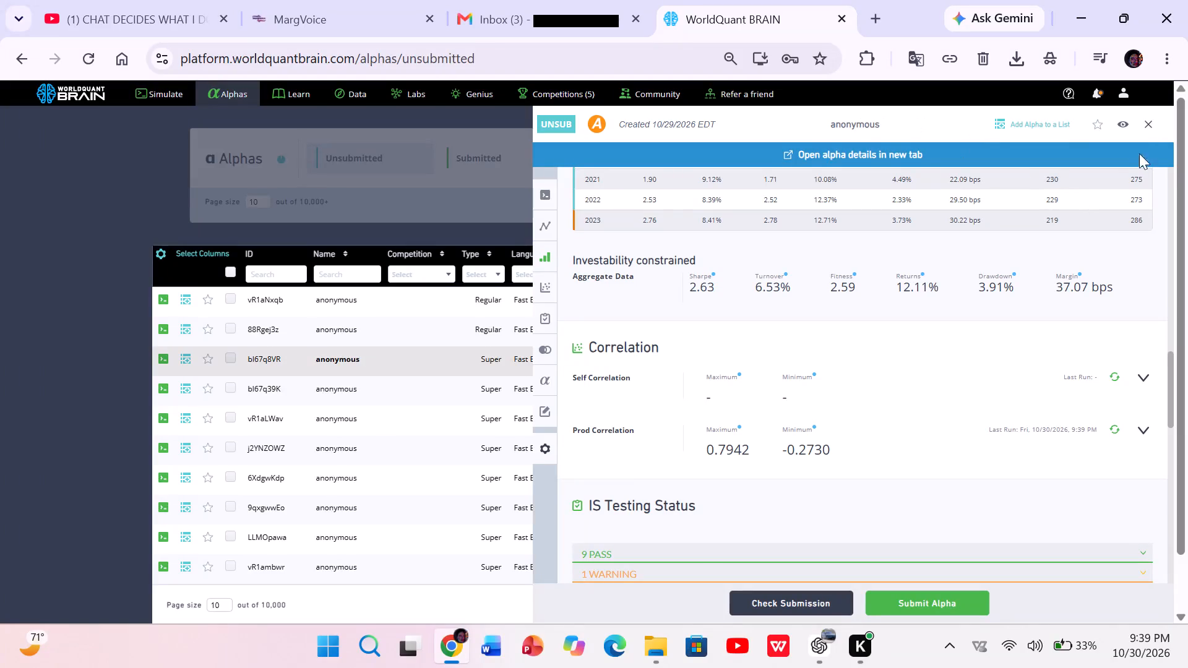
Close the details of SuperAlpha bl67q8VR and return to the unsubmitted Alphas list.
left_click(1148, 119)
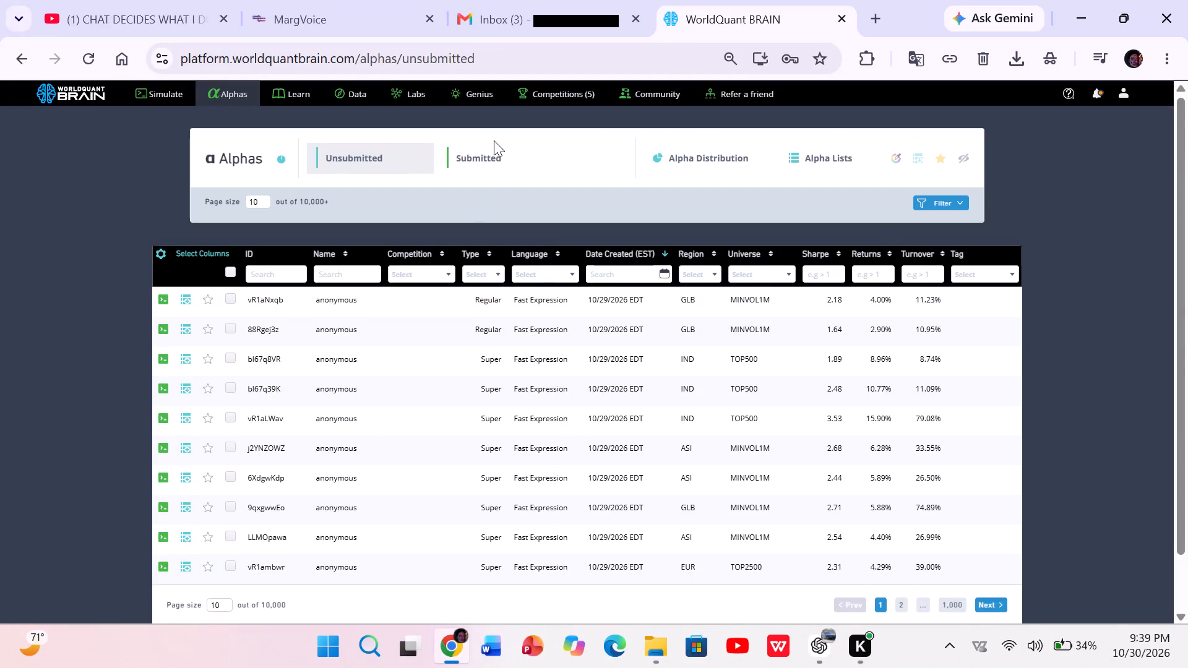
Show the submitted Alphas list and open the details of the ASI SuperAlpha E56oEE5r submitted on 10/29/2026.
left_click(486, 163)
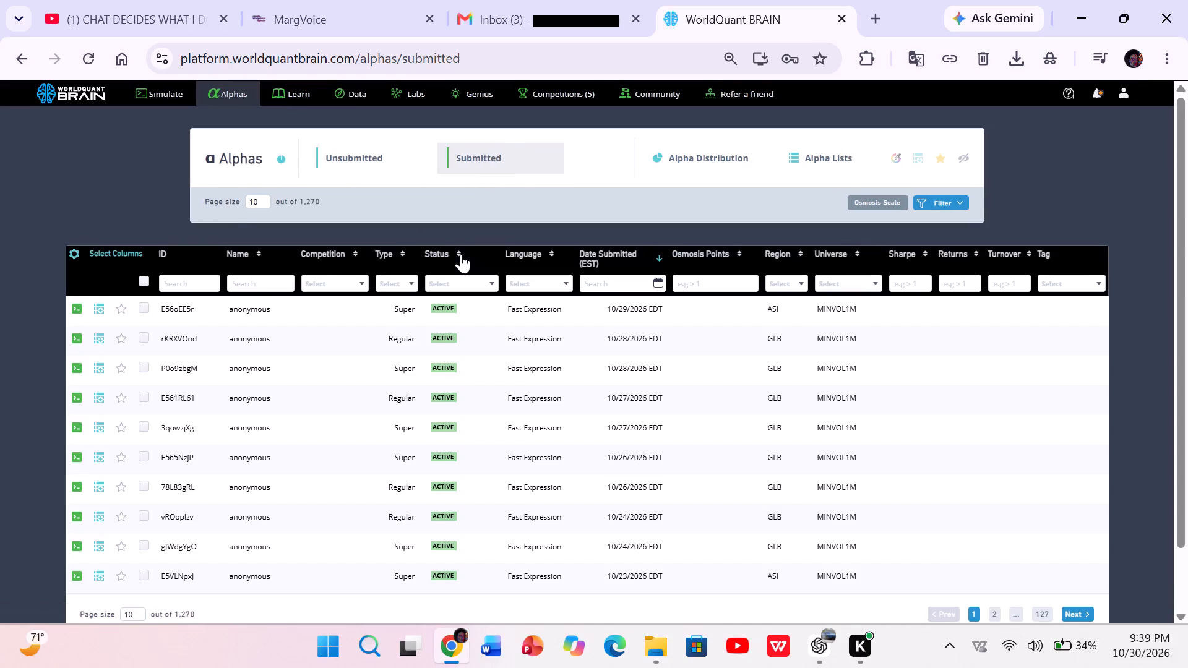
left_click(341, 316)
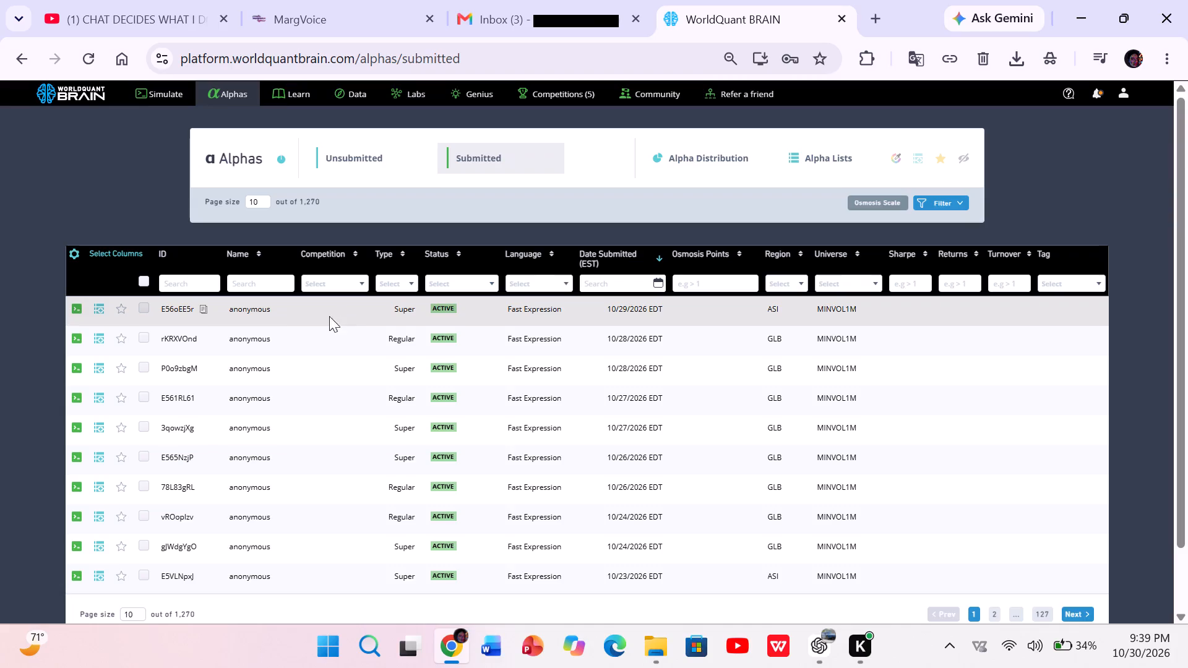
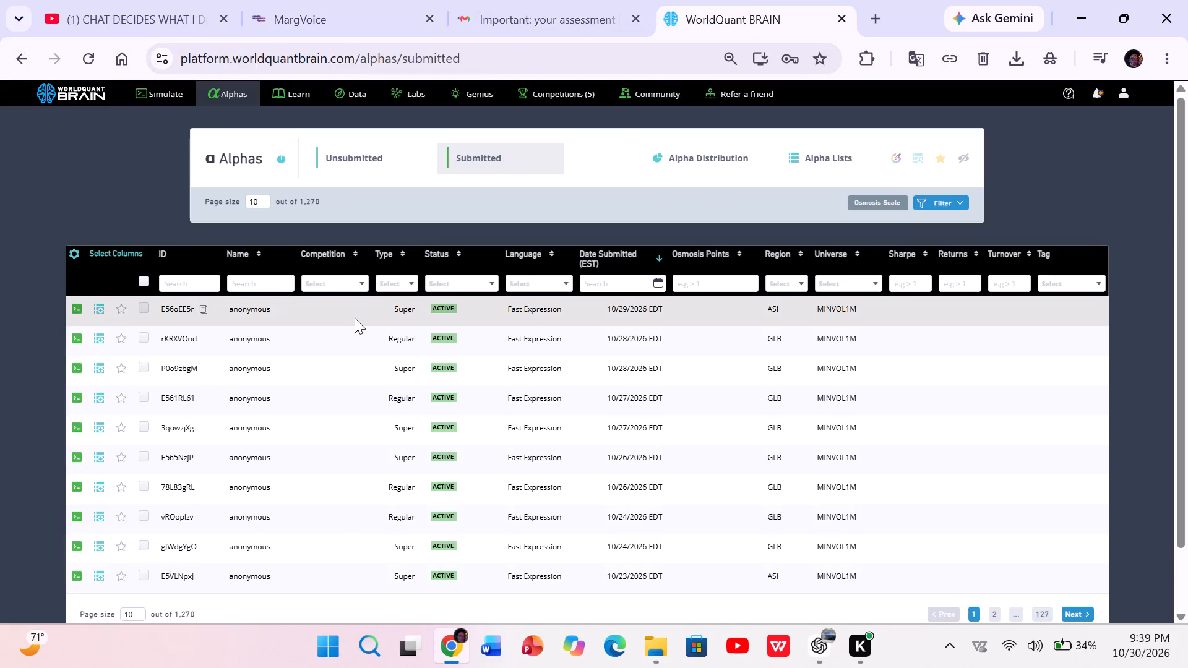
Open the details of submitted ASI MINVOL1M SuperAlpha E56oEE5r to review its code and simulation settings.
left_click(234, 309)
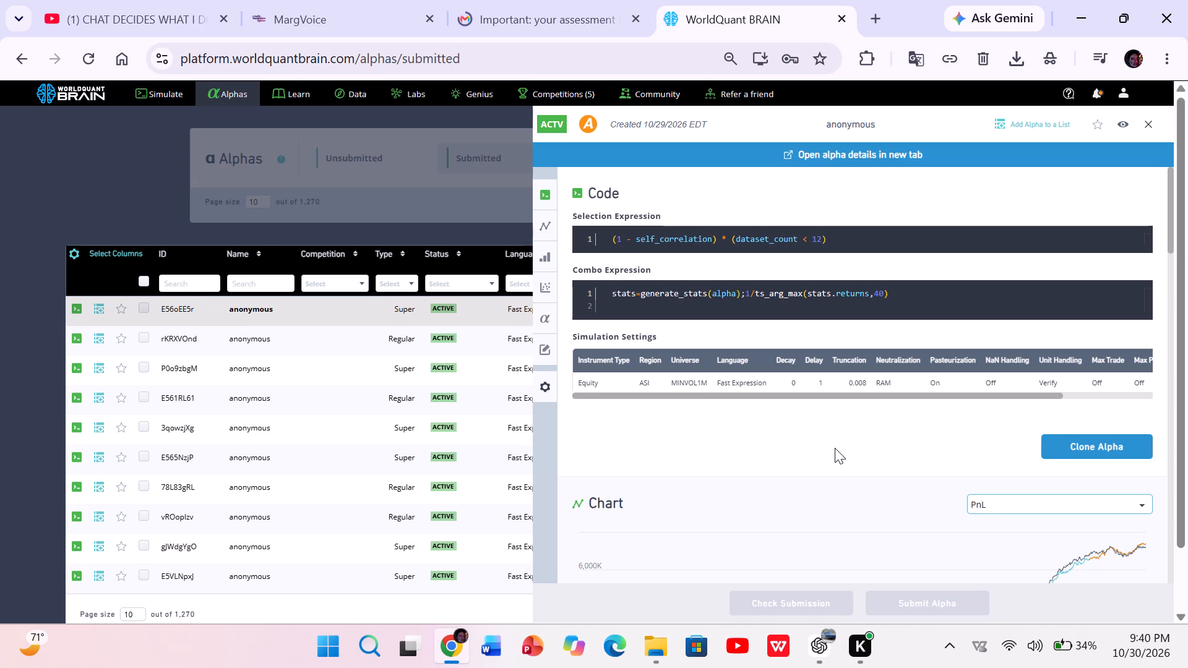
Run a full simulation of a clone of the active SuperAlpha E56oEE5r with neutralization set to Statistical.
left_click(1049, 444)
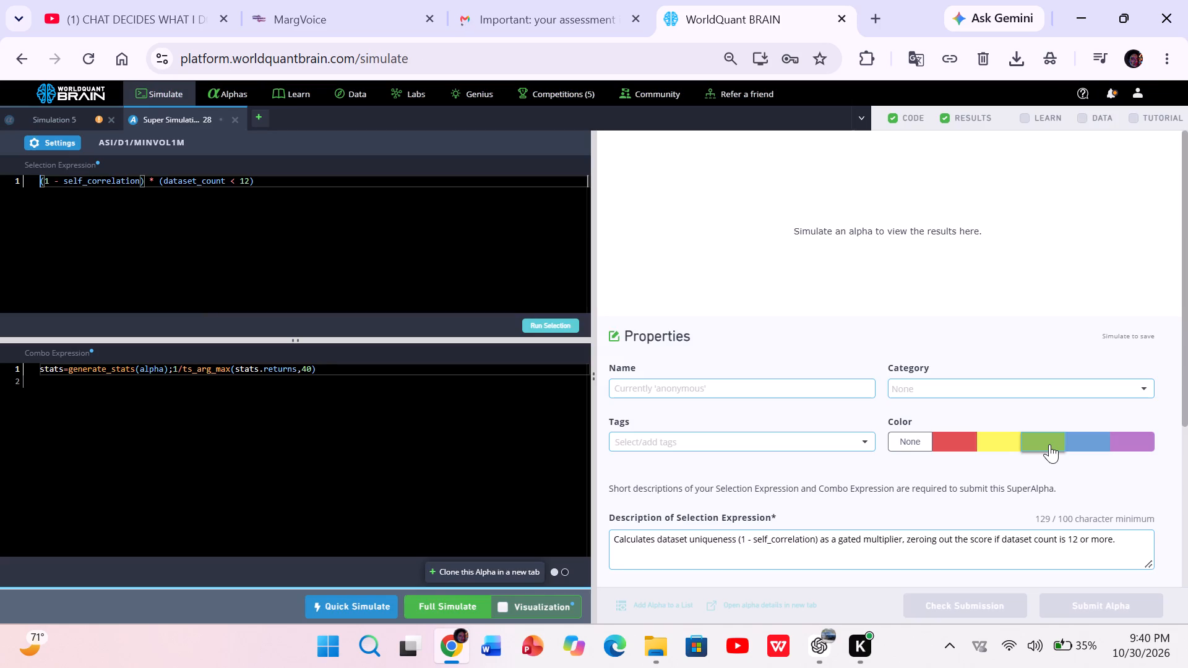
left_click(45, 135)
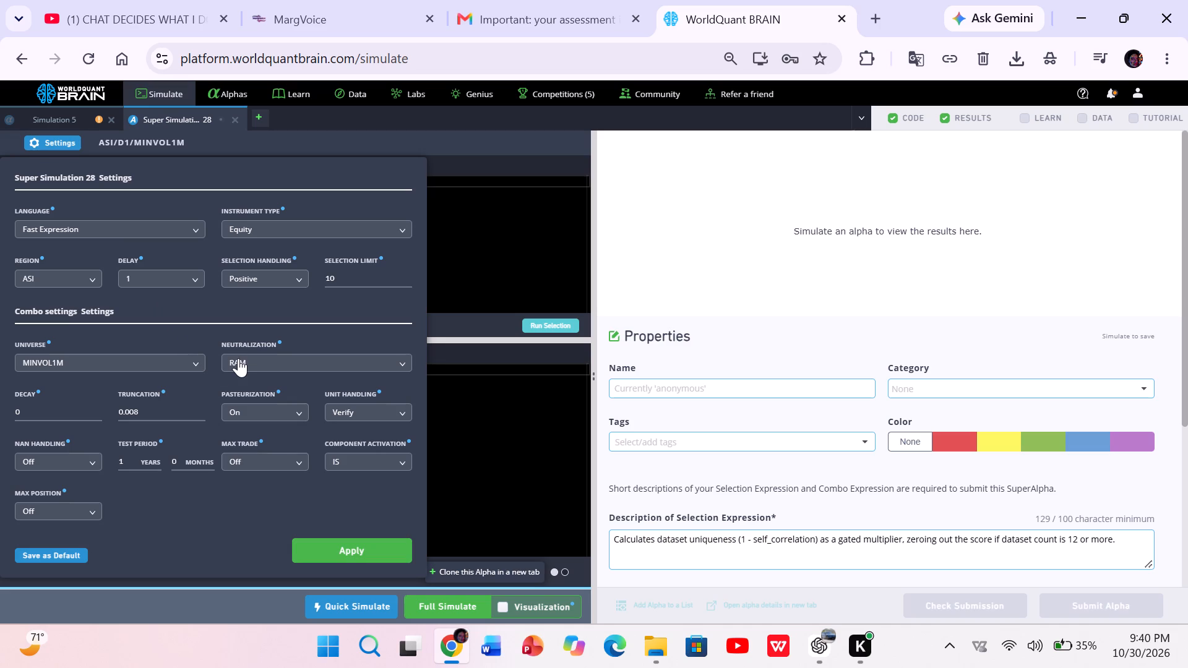
left_click(238, 358)
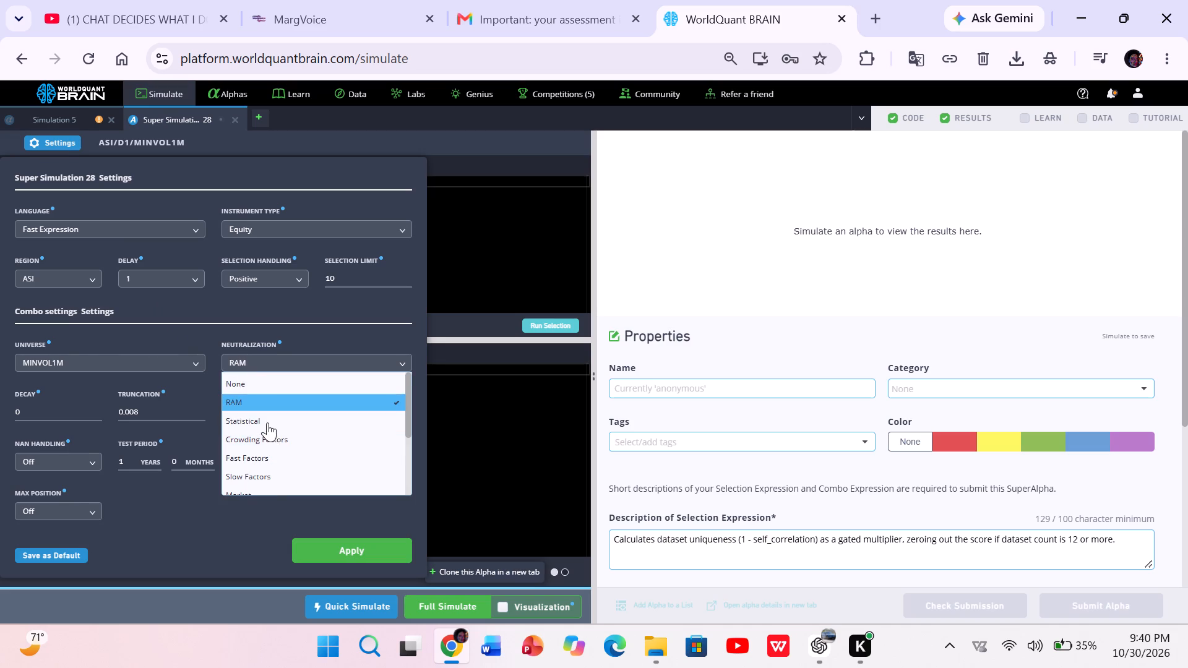
left_click(267, 422)
left_click(344, 547)
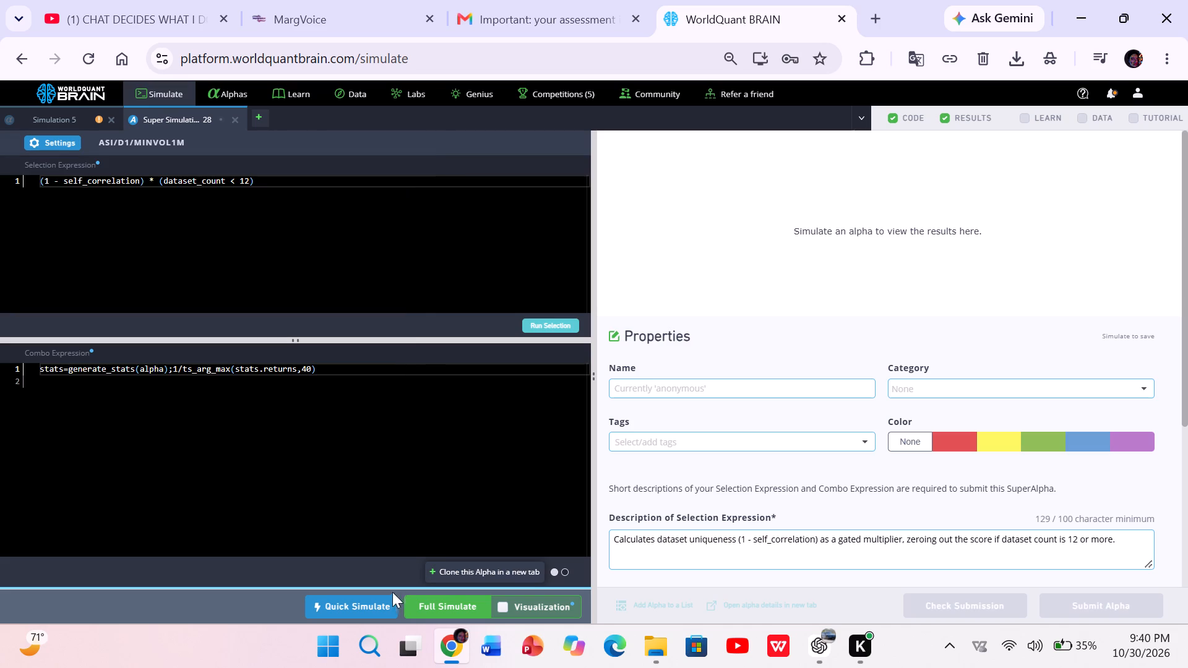
left_click(412, 599)
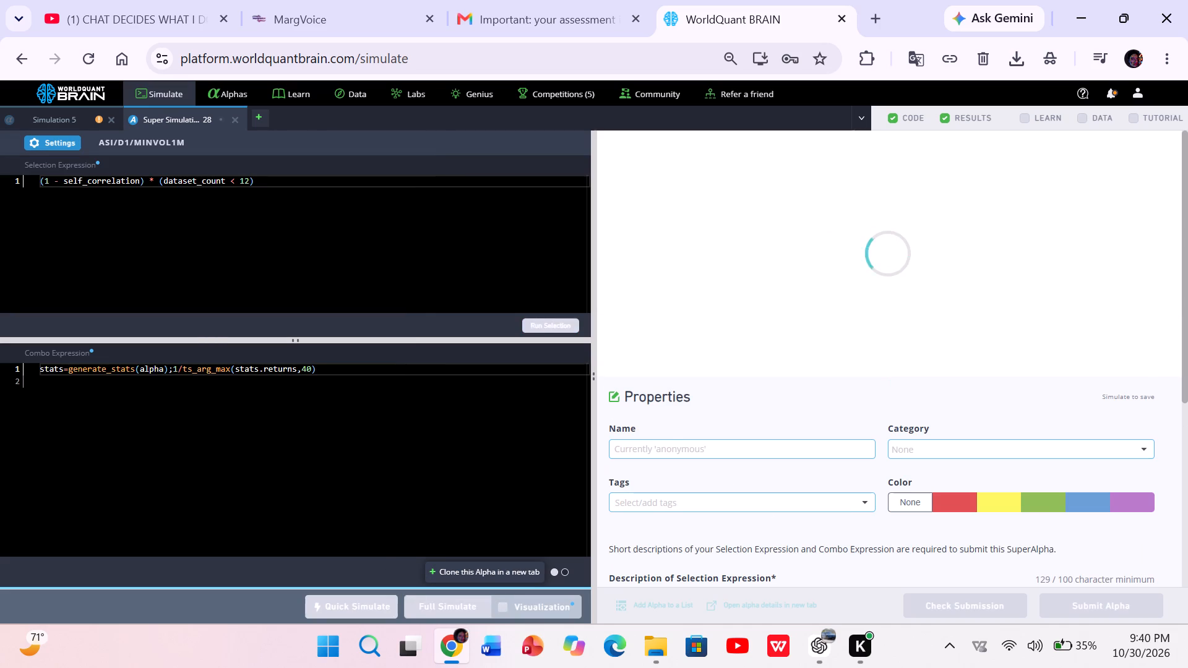
Run the Prod Correlation check on the existing results of Simulation 5.
left_click(58, 114)
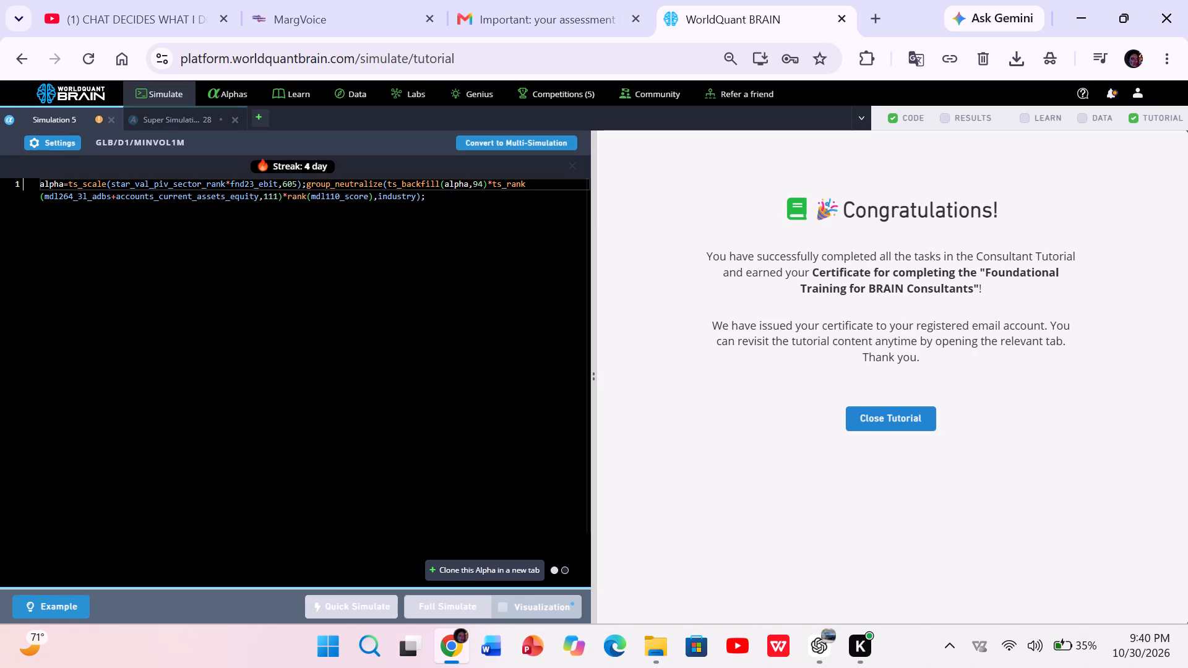
left_click(943, 119)
scroll(1005, 282, "down", 5)
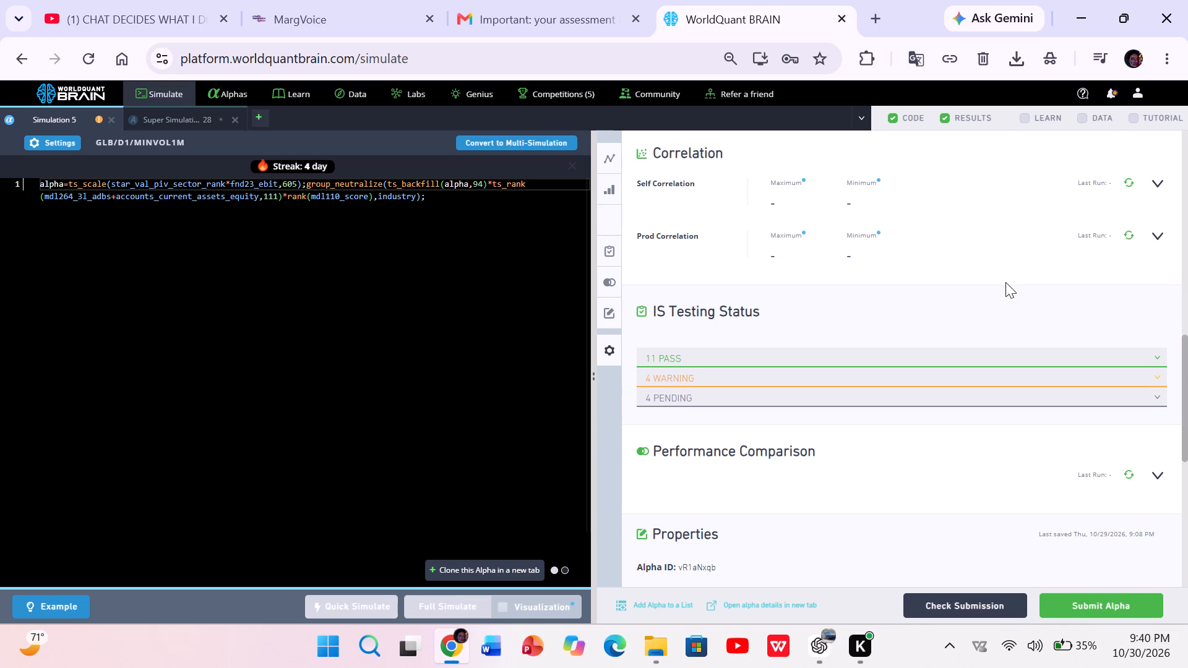
left_click(1127, 234)
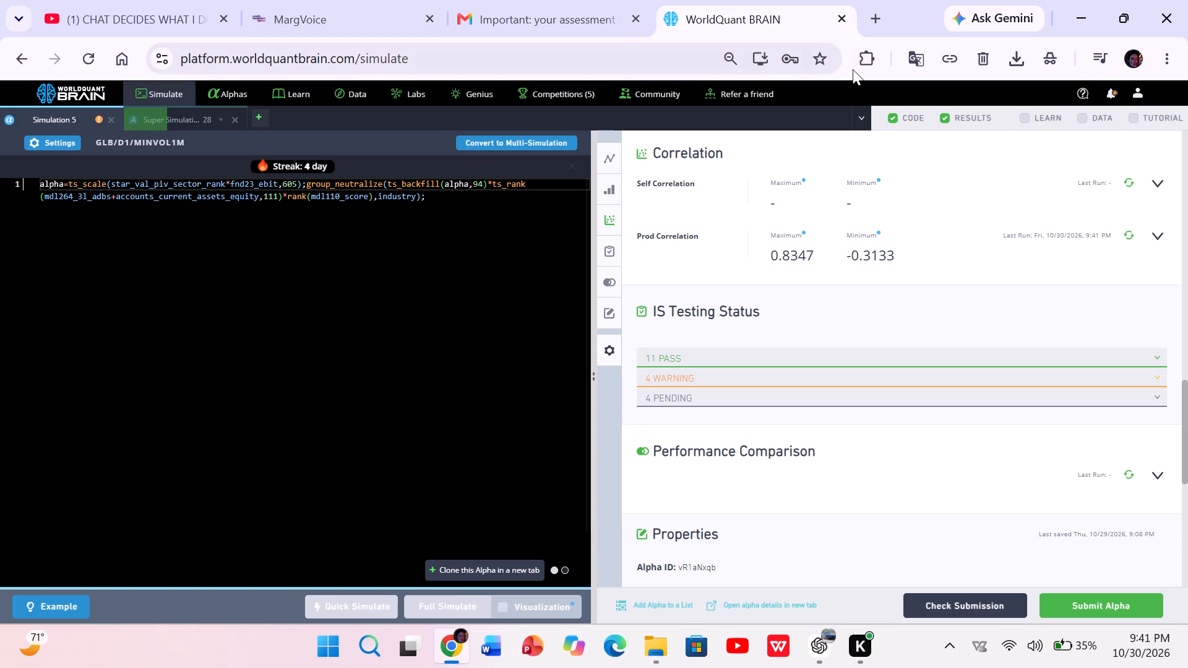
In a new browser tab, enter a Google search query beginning "documents needed to".
left_click(877, 29)
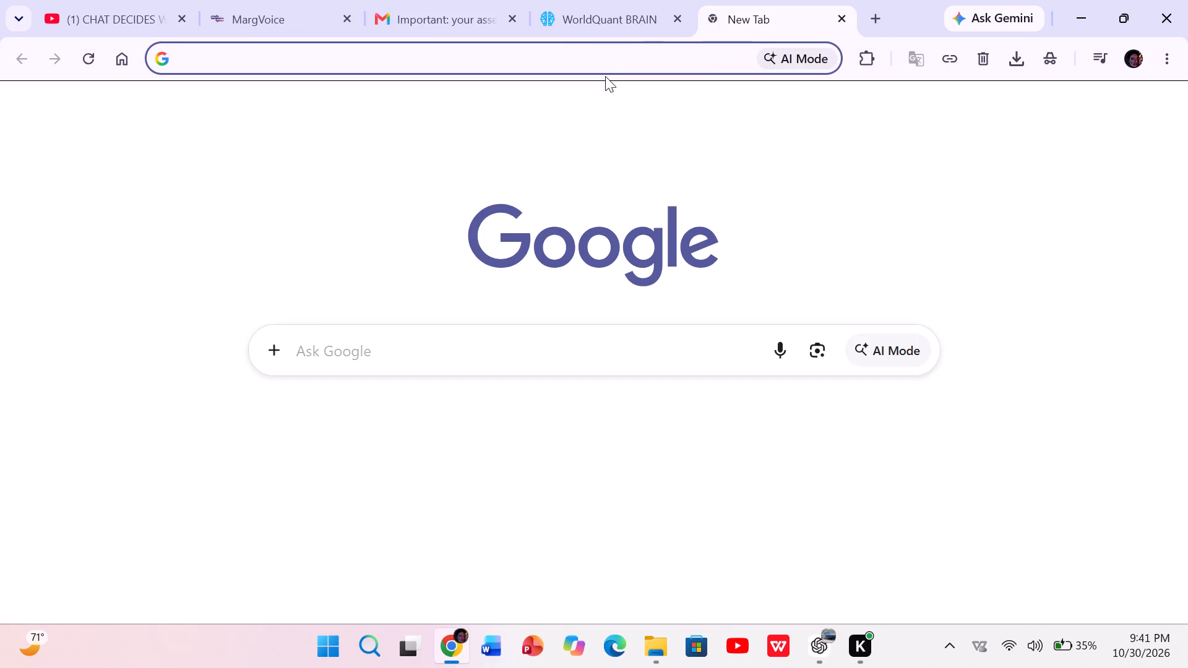
type("docum")
type("ents")
key("space")
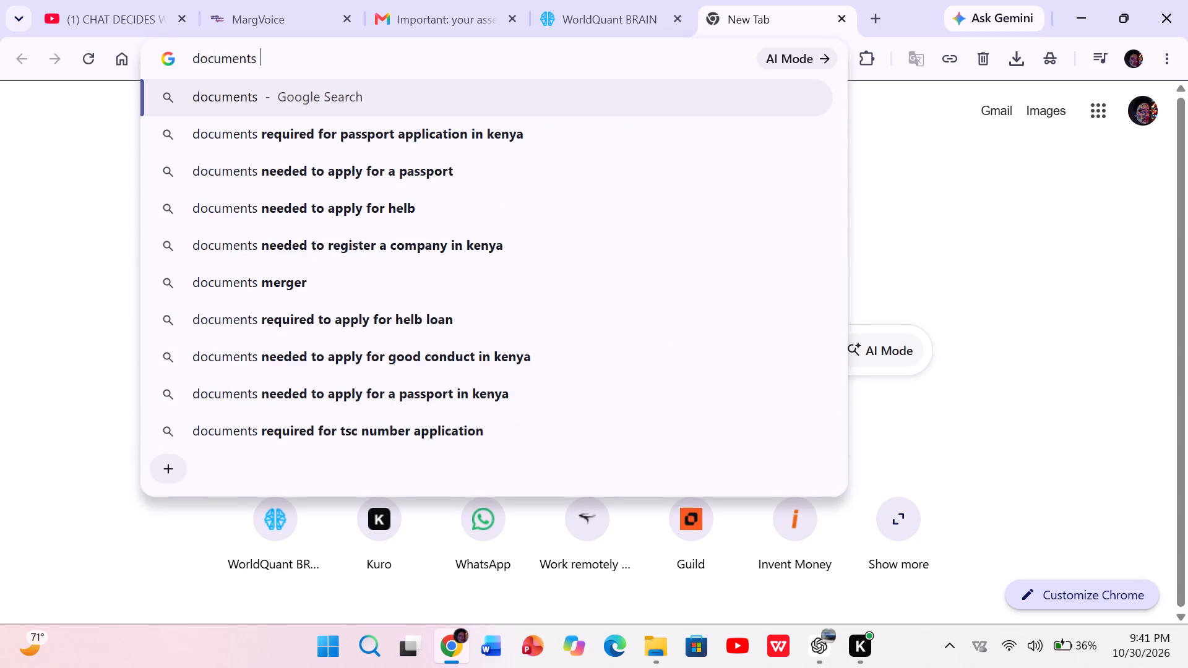
type("needed")
key("space")
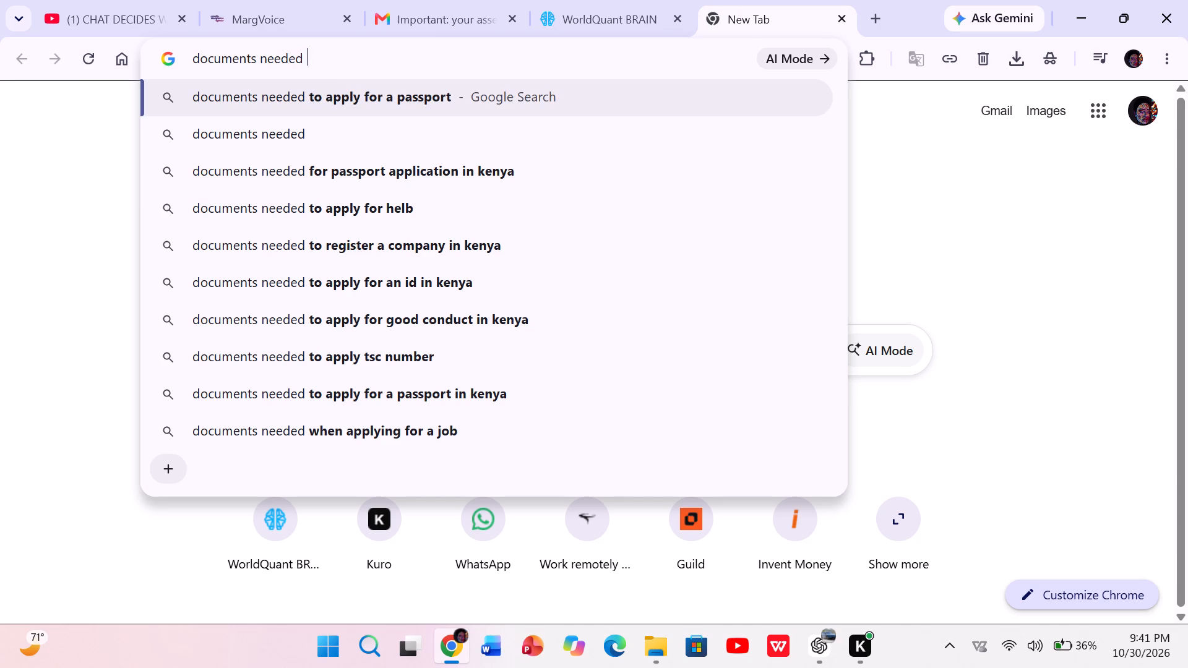
type("to")
key("space")
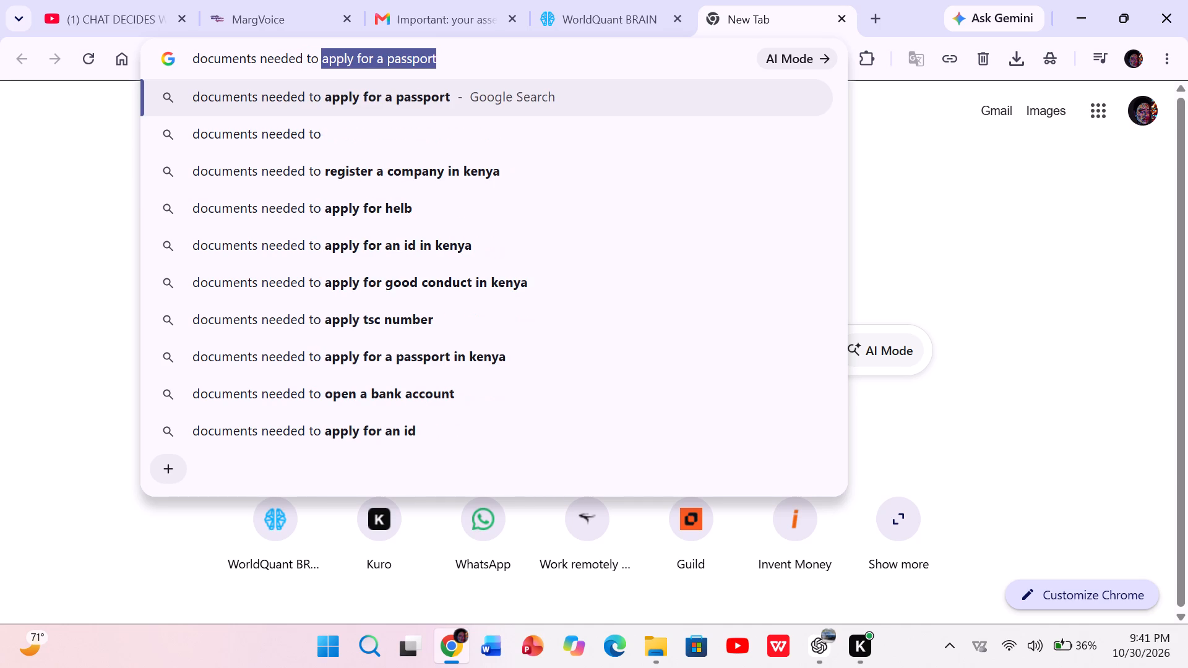
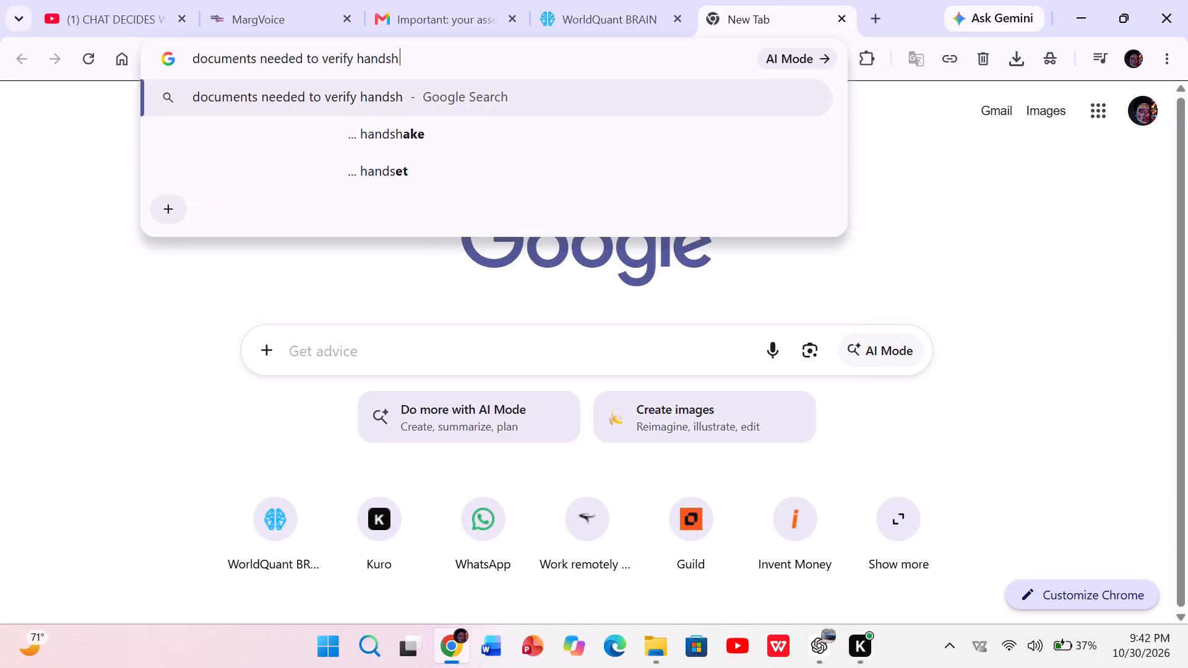
Search Google for "documents needed to verify handshake" and read the full AI Overview on the required identity and business documents.
key("Return")
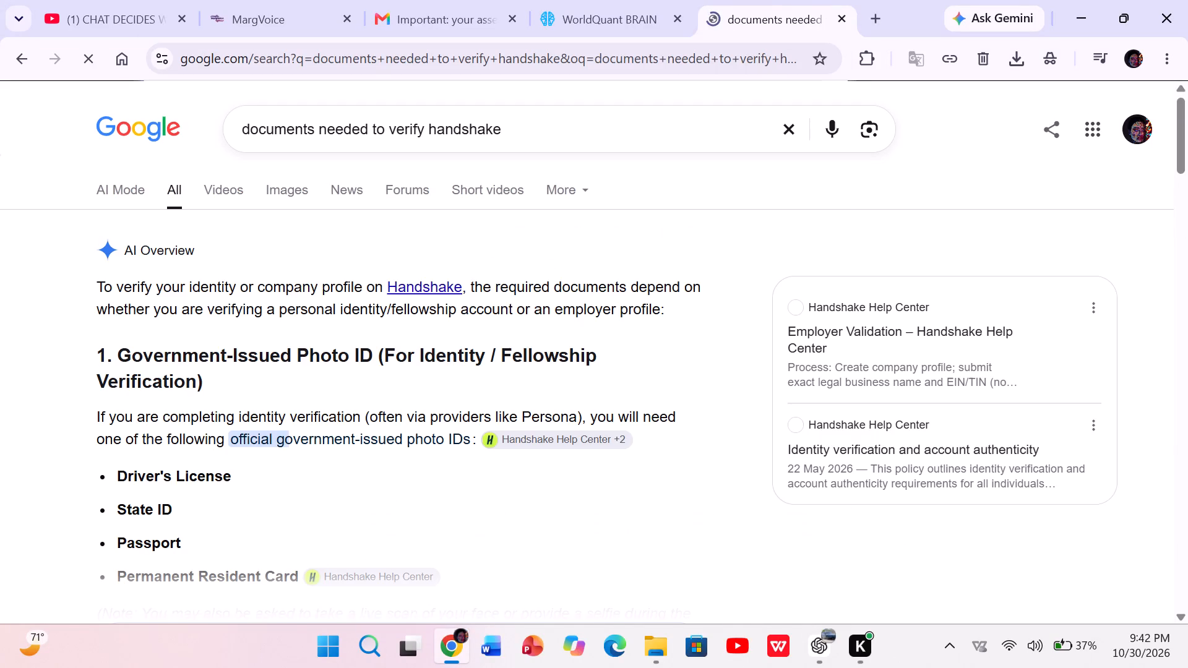
scroll(429, 257, "down", 2)
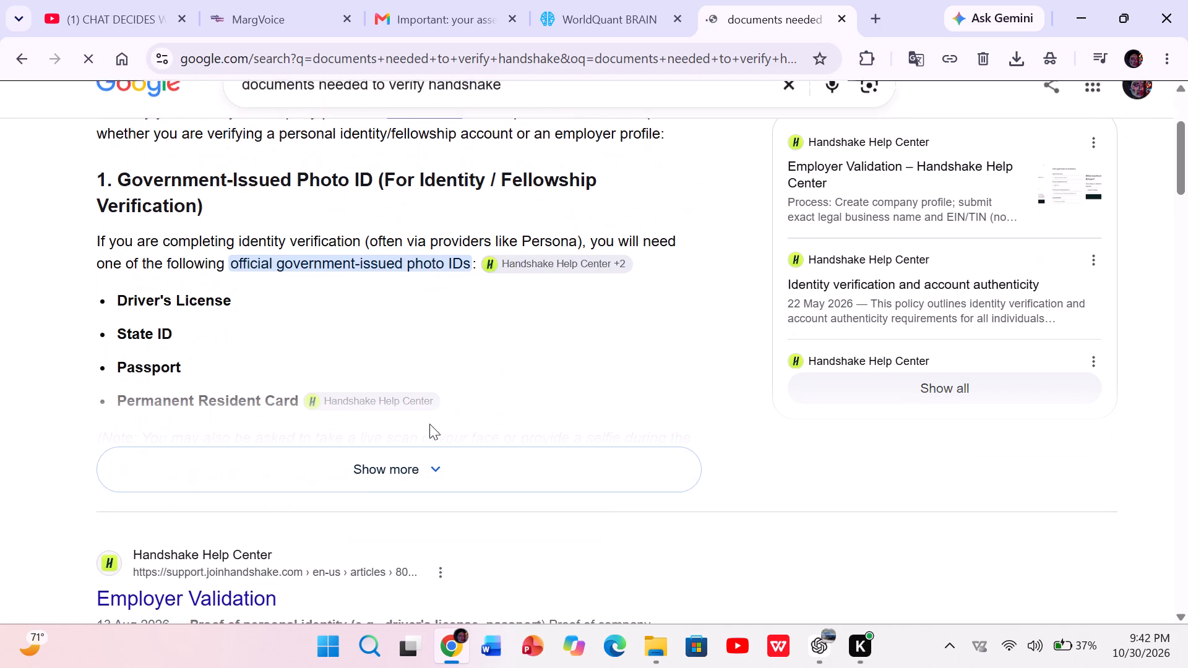
left_click(429, 455)
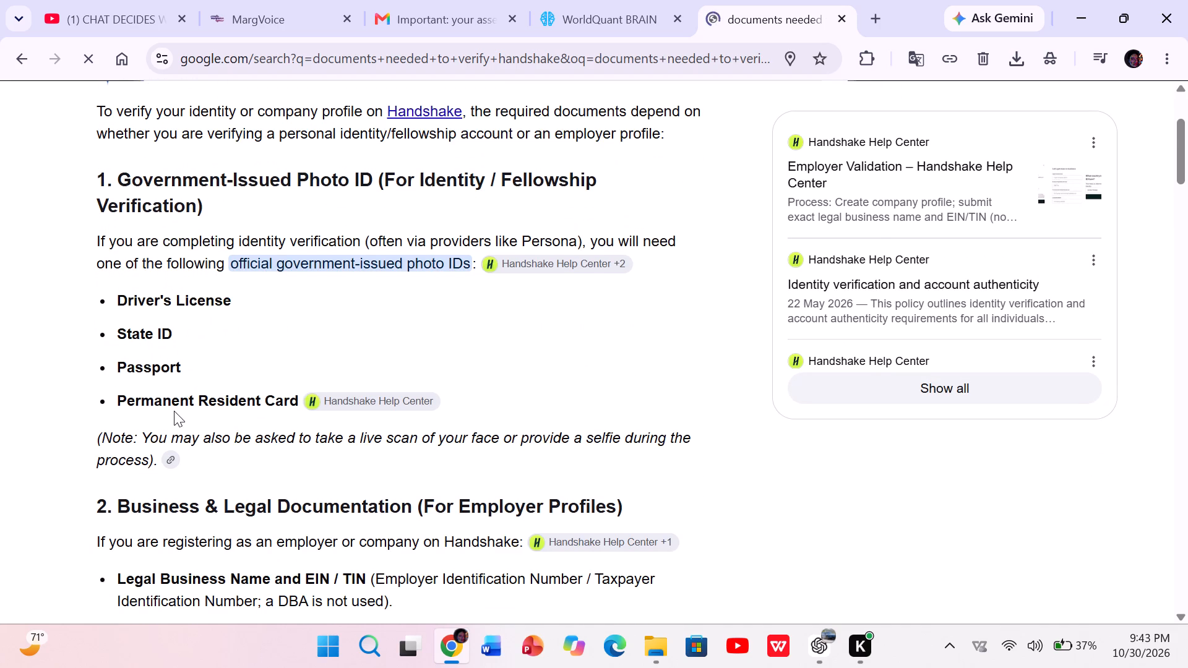
scroll(174, 411, "down", 2)
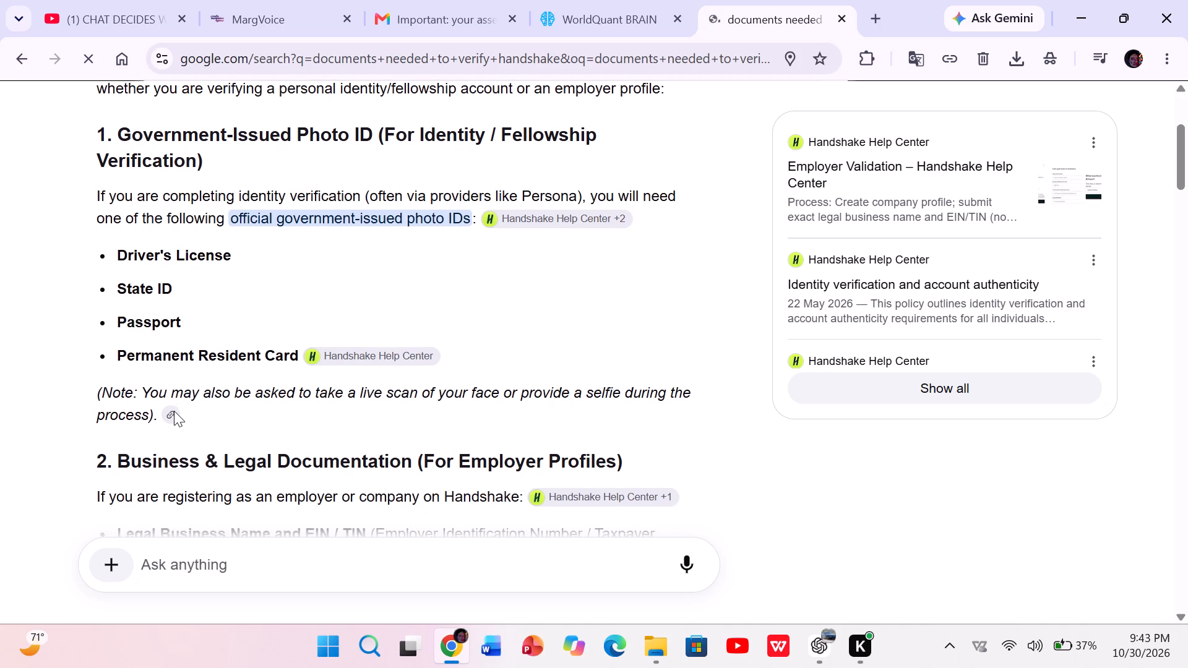
scroll(174, 411, "down", 3)
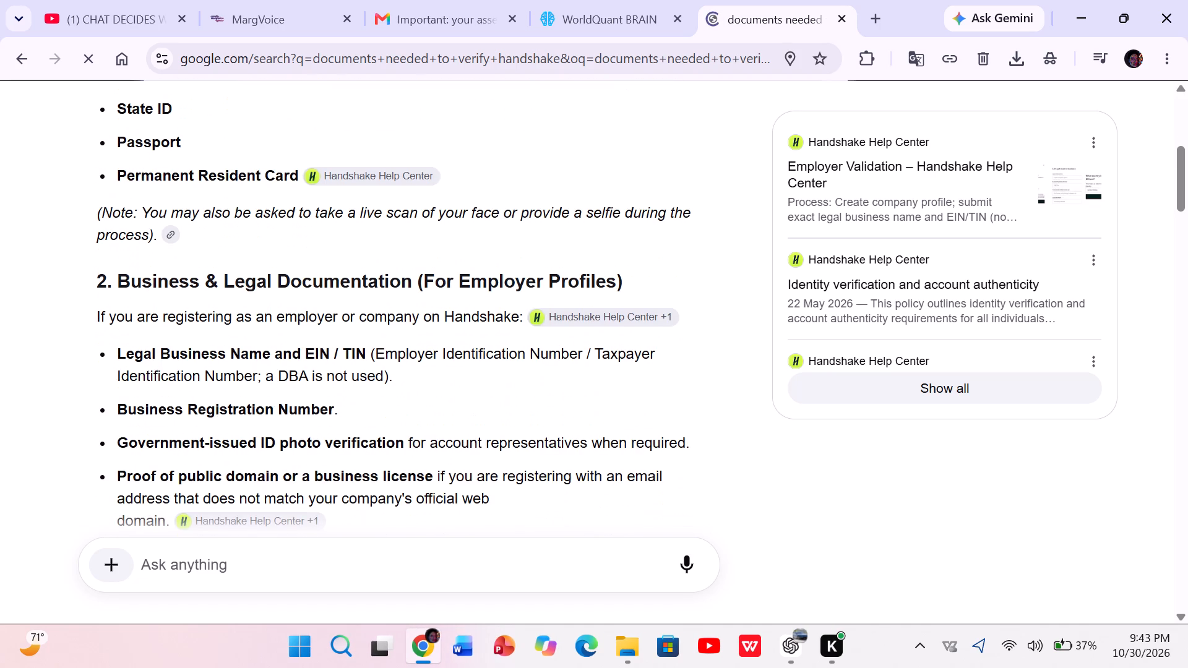
scroll(174, 411, "down", 1)
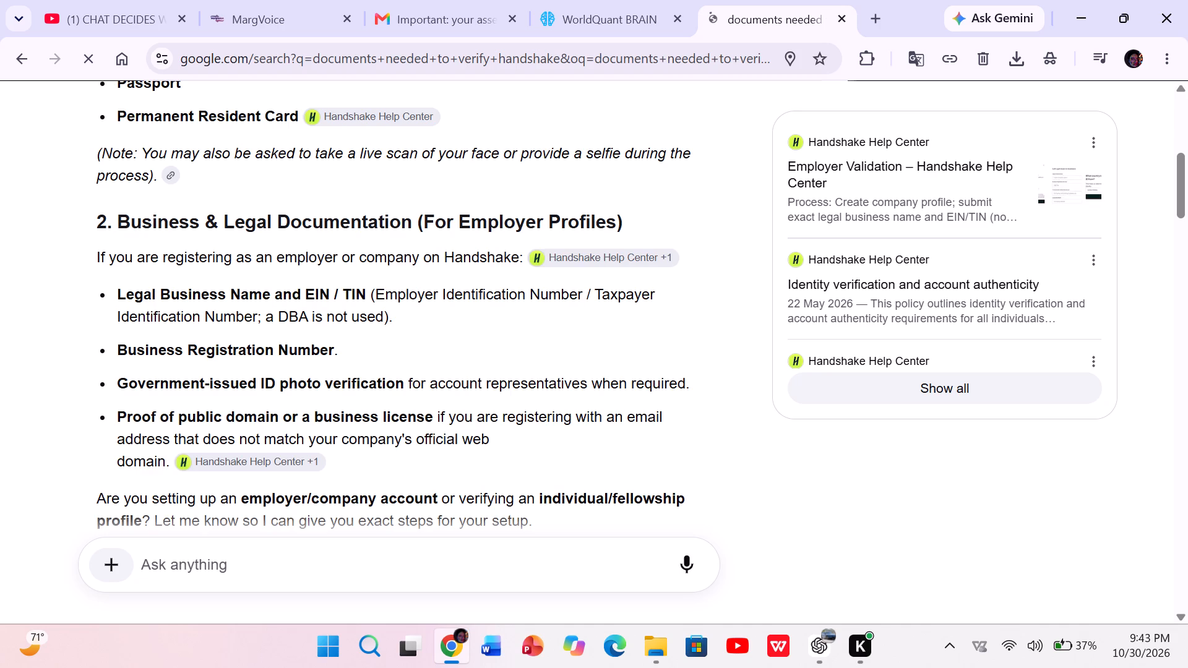
scroll(174, 411, "down", 2)
scroll(174, 411, "up", 1)
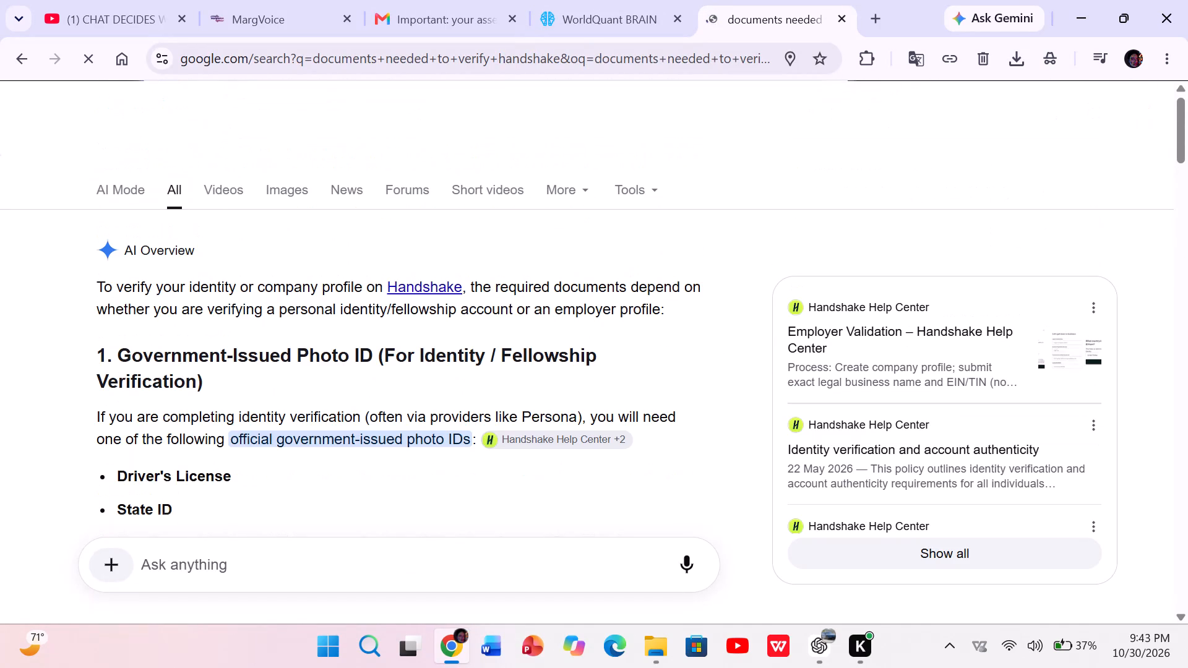
Back in WorldQuant BRAIN, reveal the test period of Super Simulation 28 and run its Prod Correlation check.
left_click(646, 0)
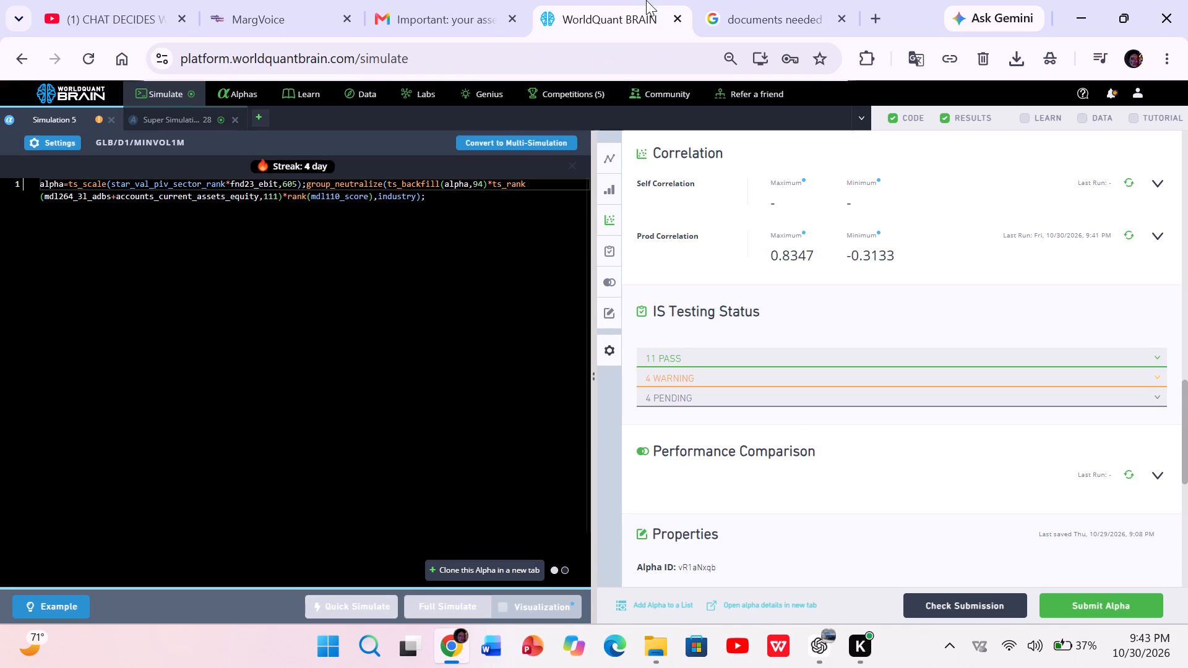
left_click(189, 117)
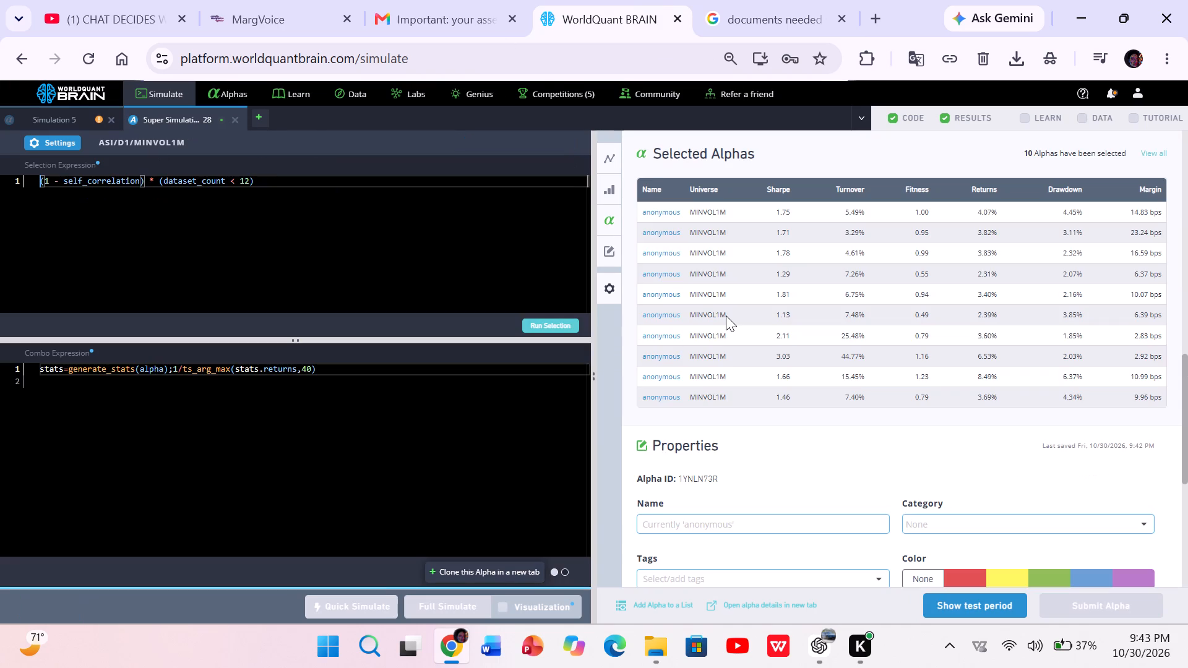
left_click(973, 608)
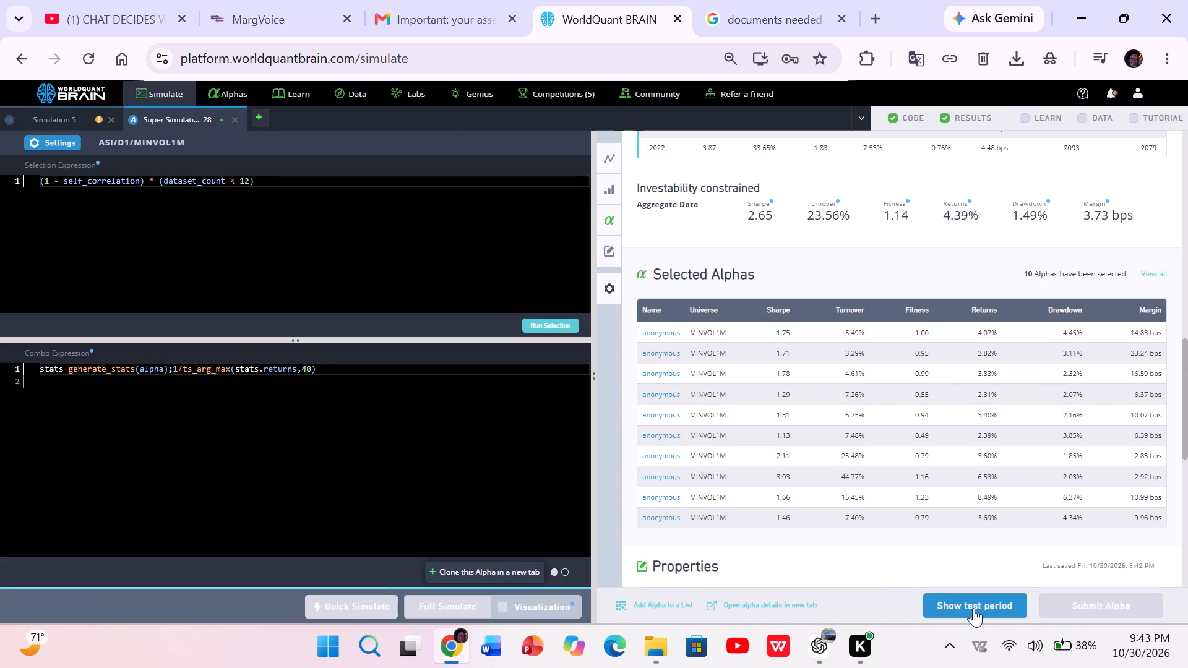
left_click(952, 521)
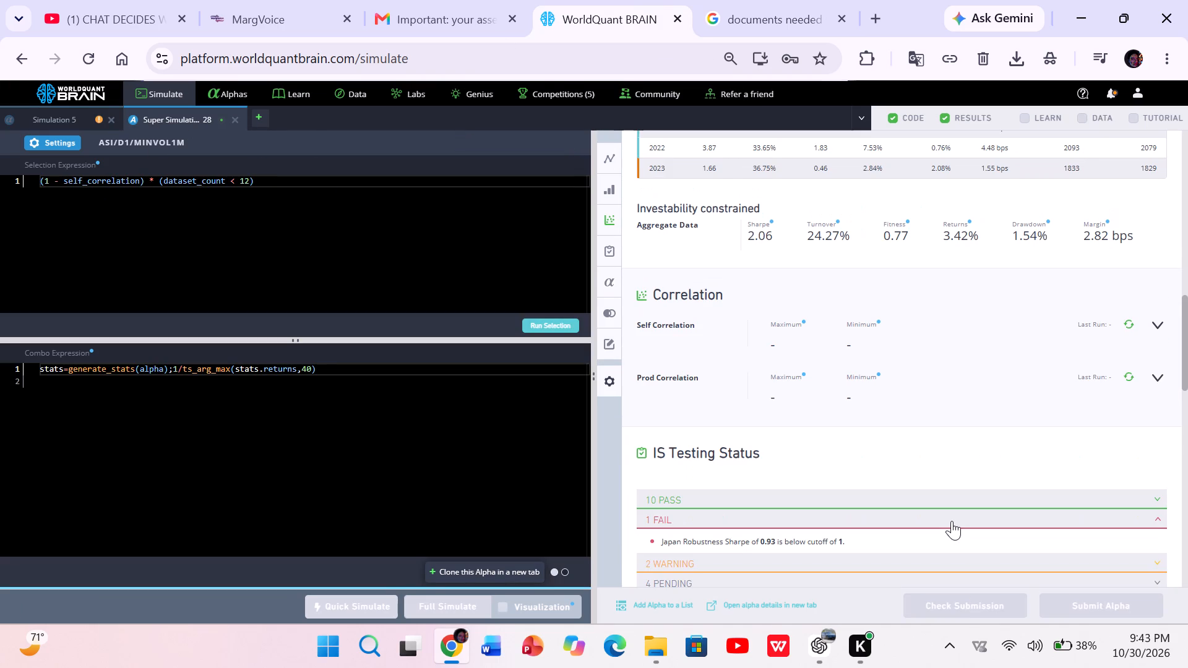
left_click(1128, 376)
Set the truncation of Super Simulation 28 to 0.8 and run a full simulation.
left_click(59, 148)
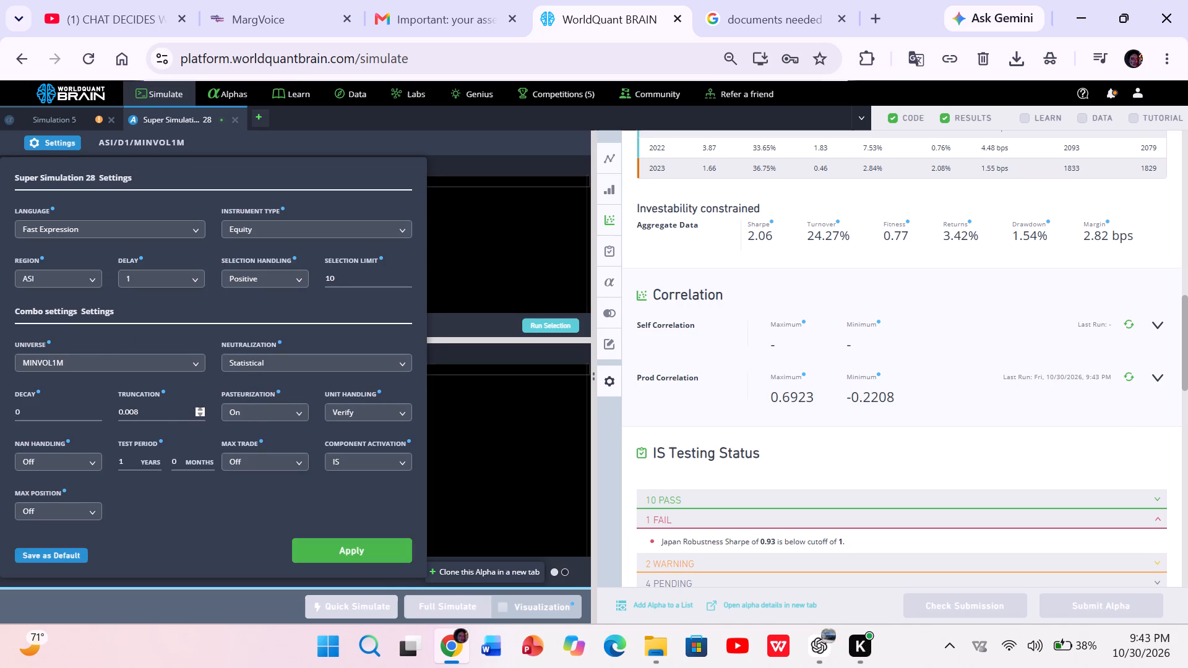
left_click(133, 409)
key("BackSpace")
key("BackSpace")
left_click(316, 542)
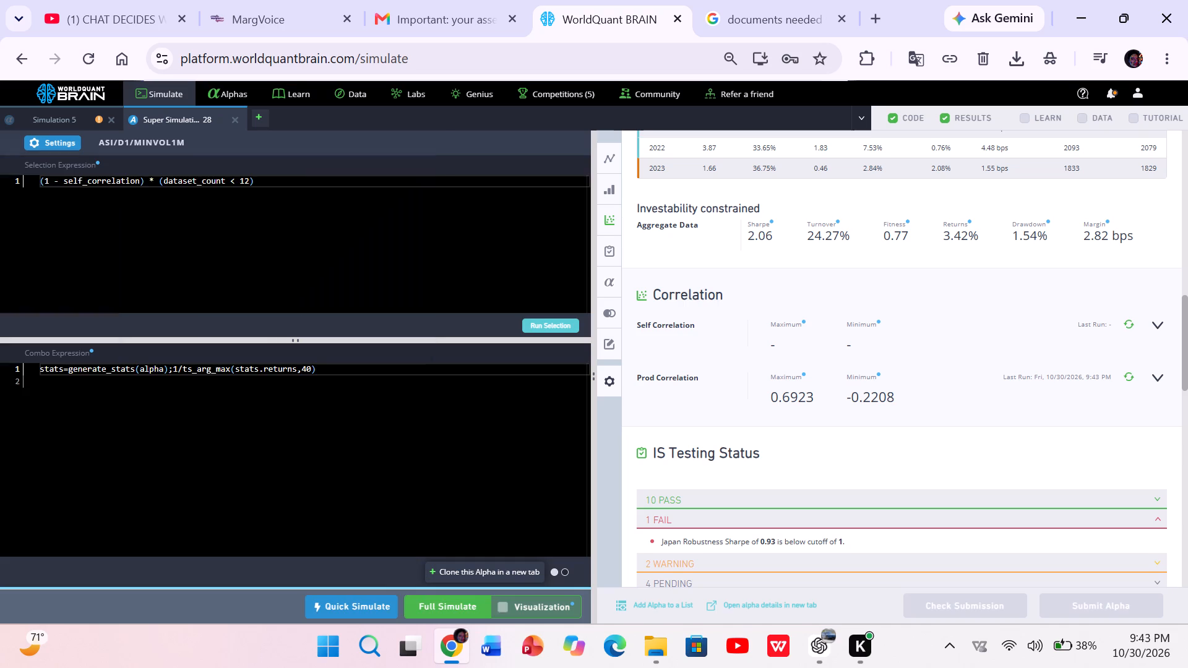
left_click(436, 616)
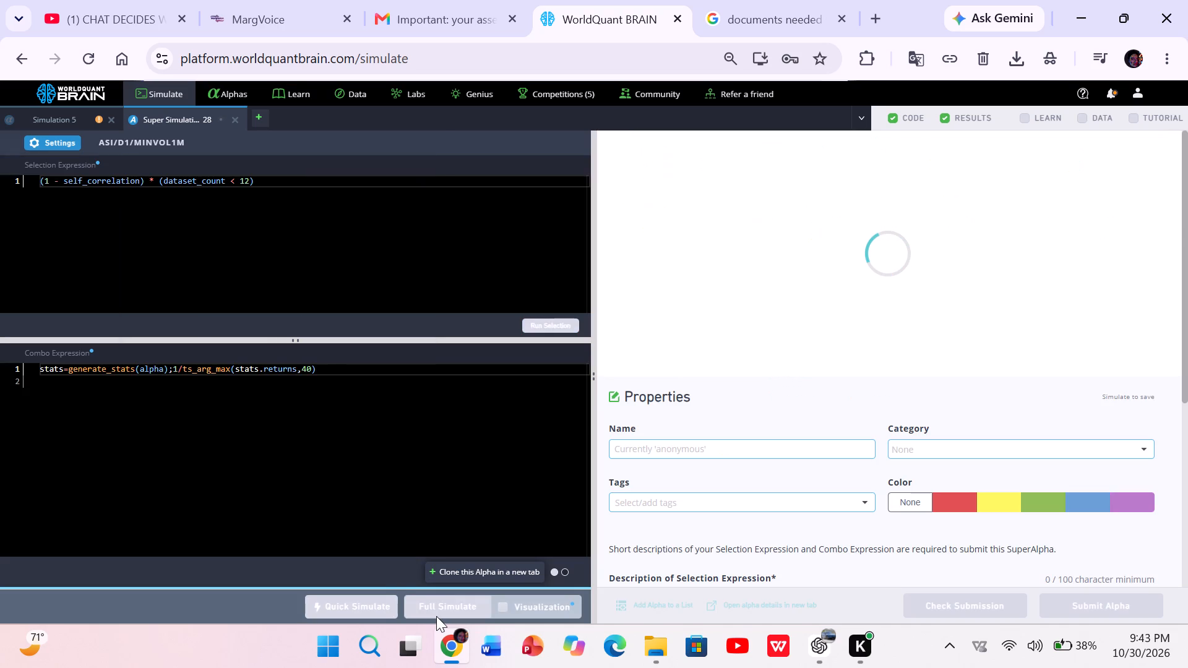
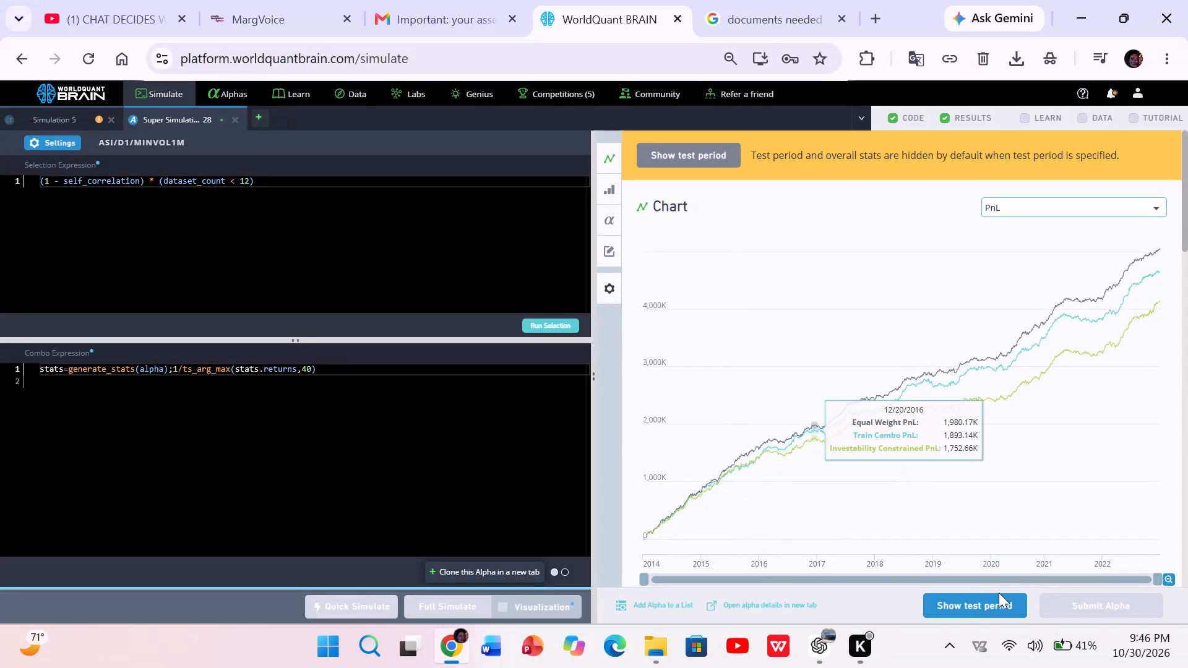
Reveal the test period of Super Simulation 28 and view its IS Summary.
left_click(999, 601)
scroll(1065, 474, "down", 2)
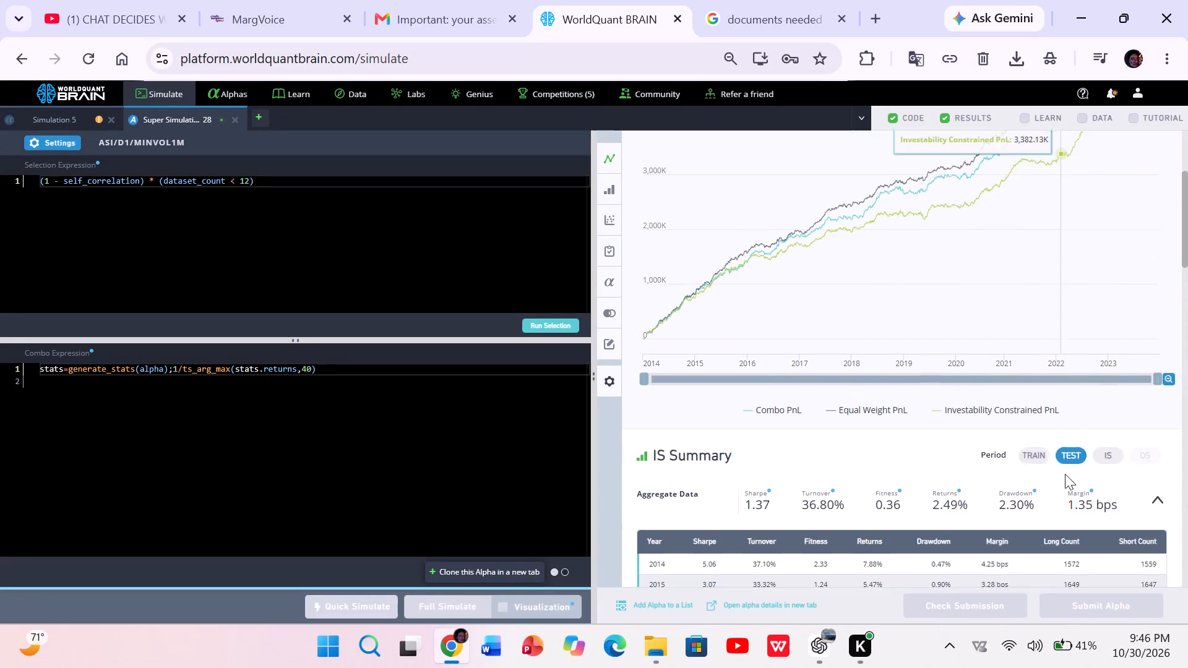
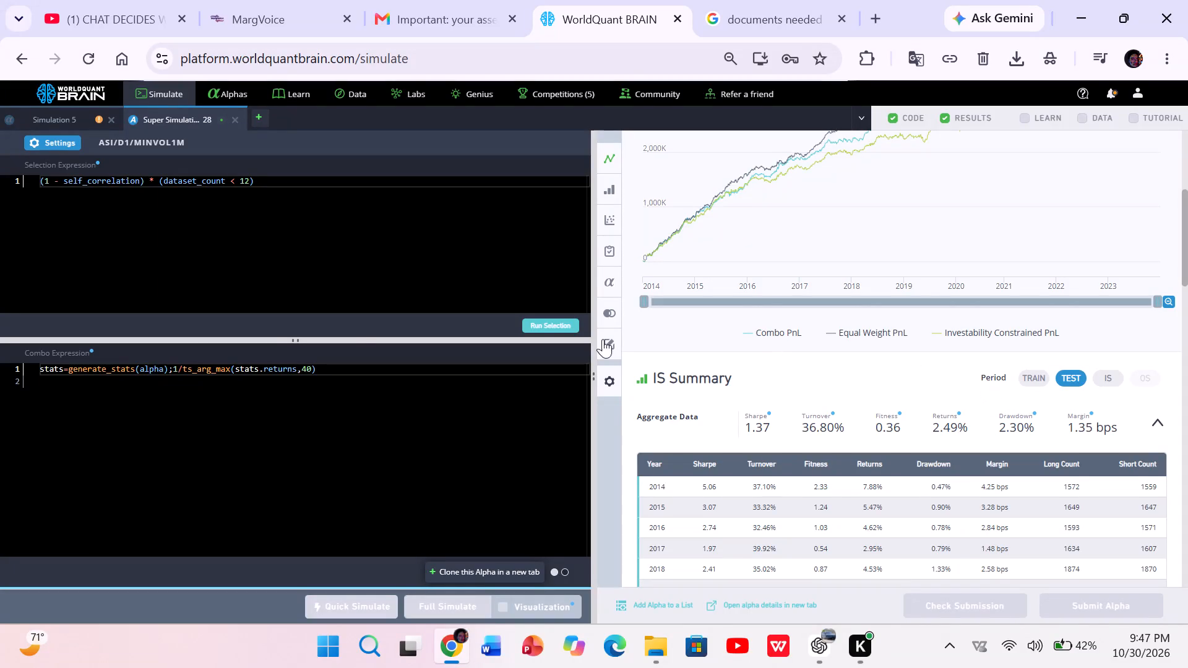
Replace self_correlation with decay in the selection expression, making it (1 - decay) * (dataset_count < 12), and run the selection.
double_click(130, 181)
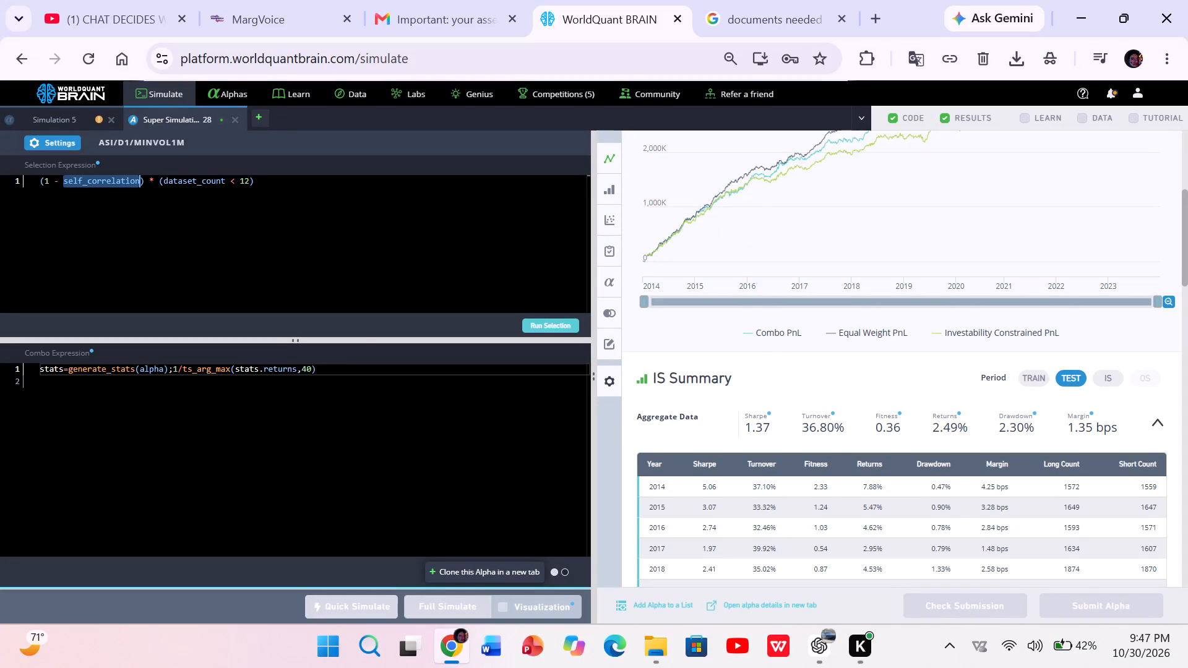
type("deac")
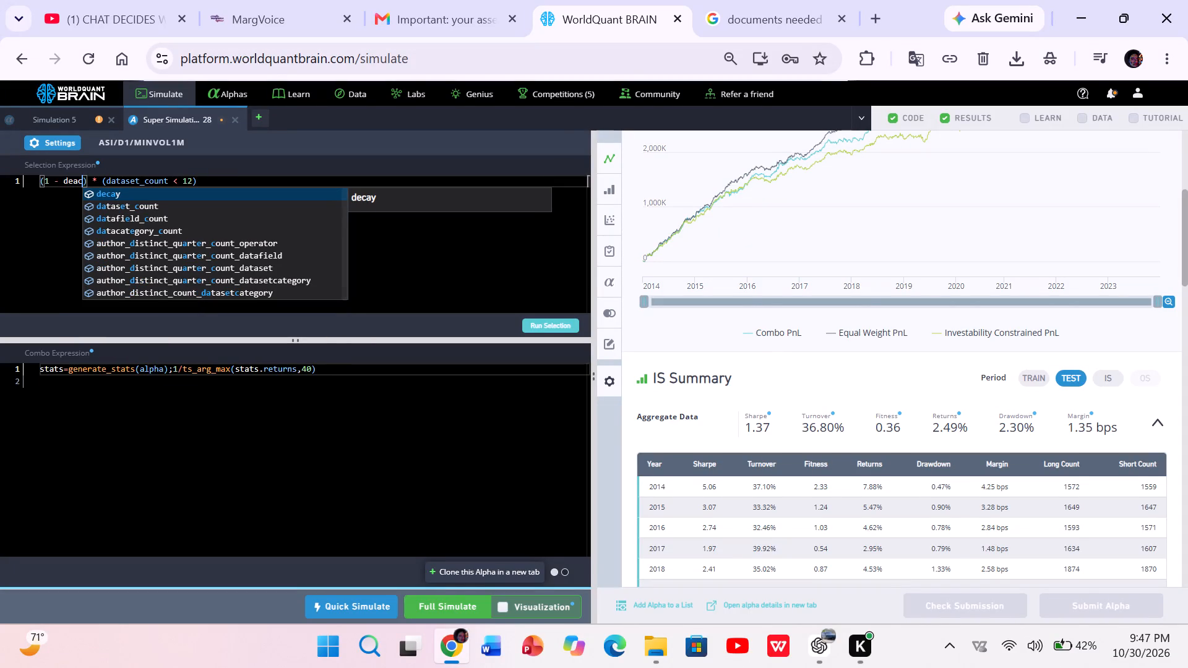
key("BackSpace")
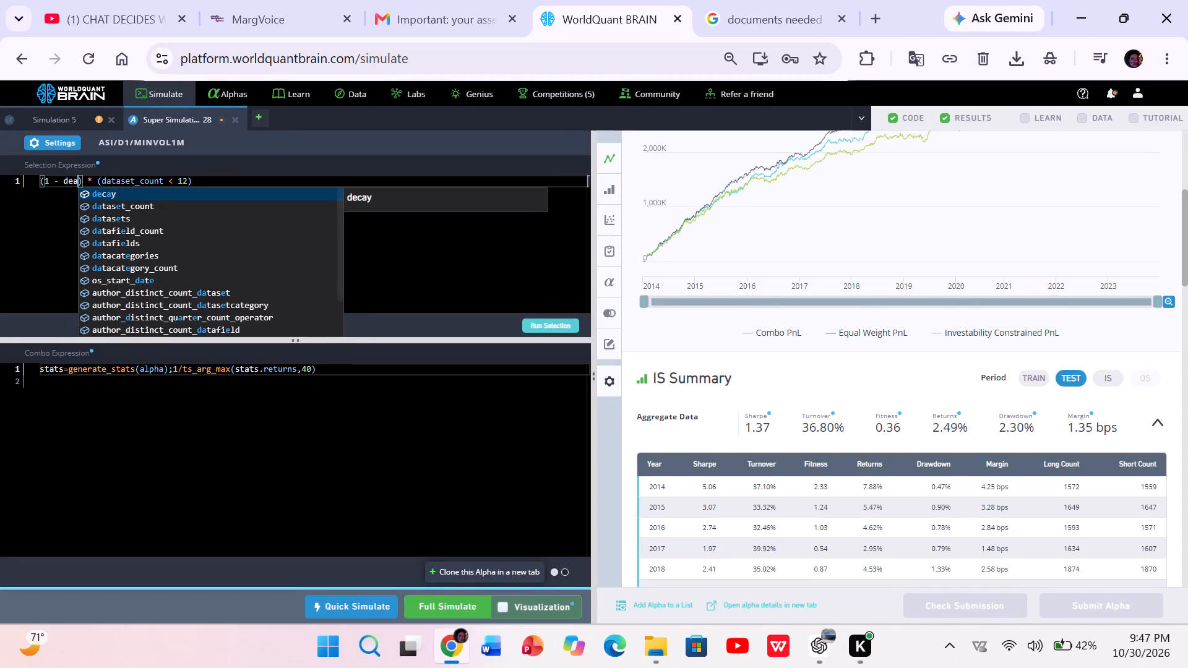
key("BackSpace")
key("c")
key("y")
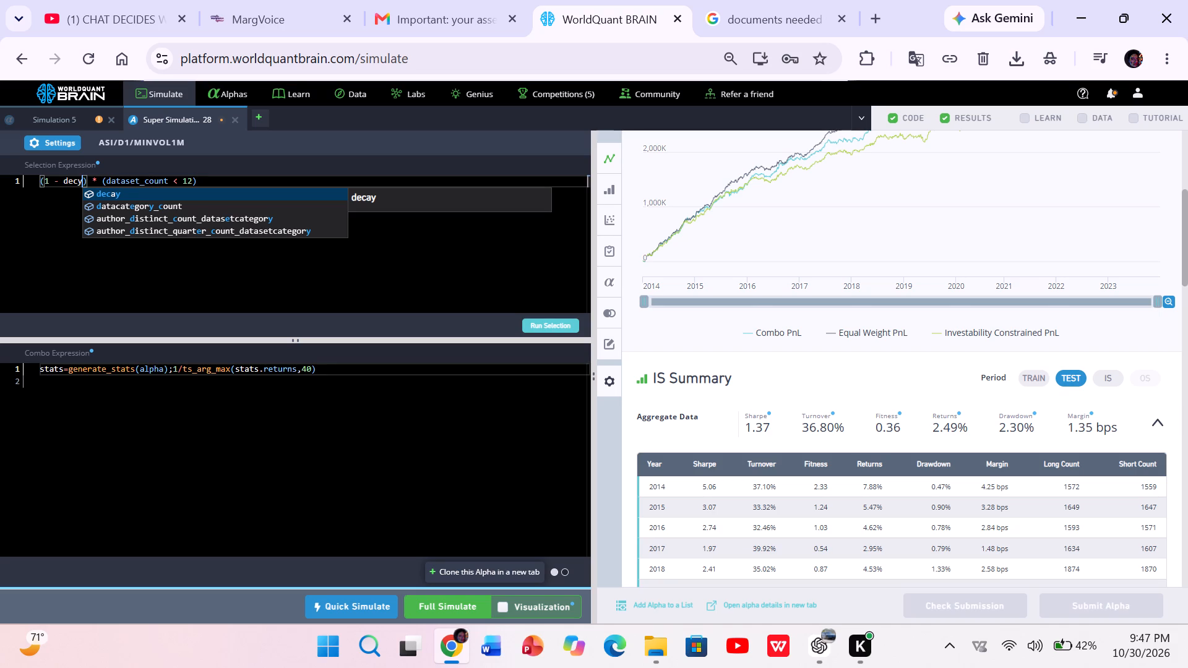
left_click(113, 194)
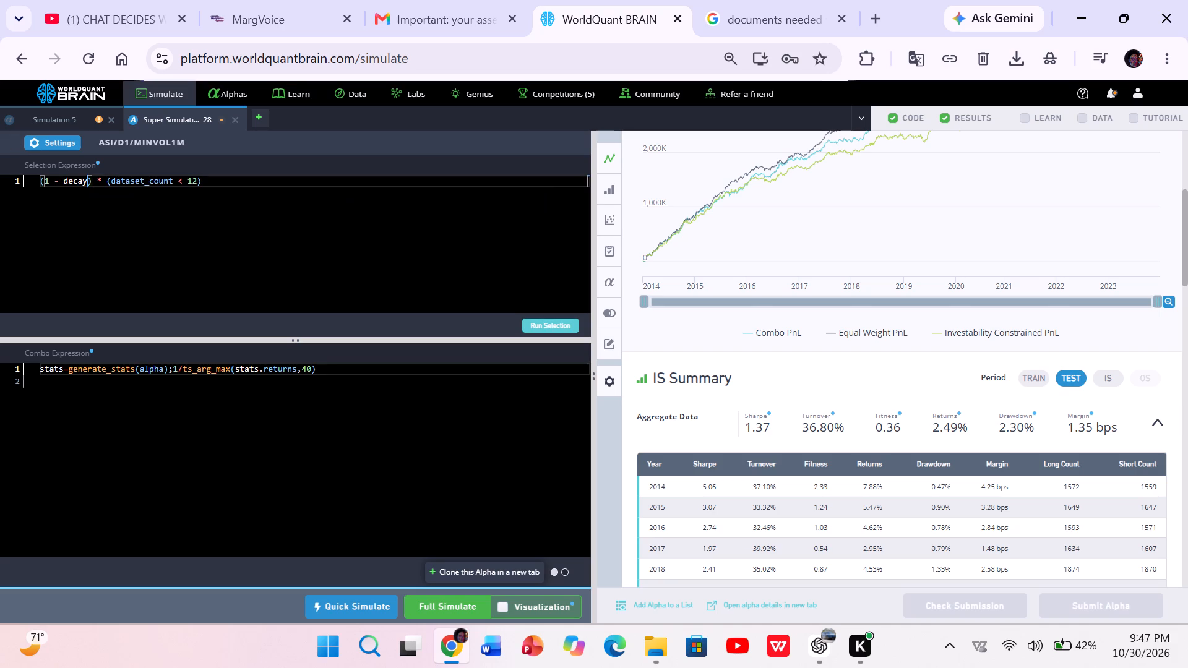
left_click(551, 327)
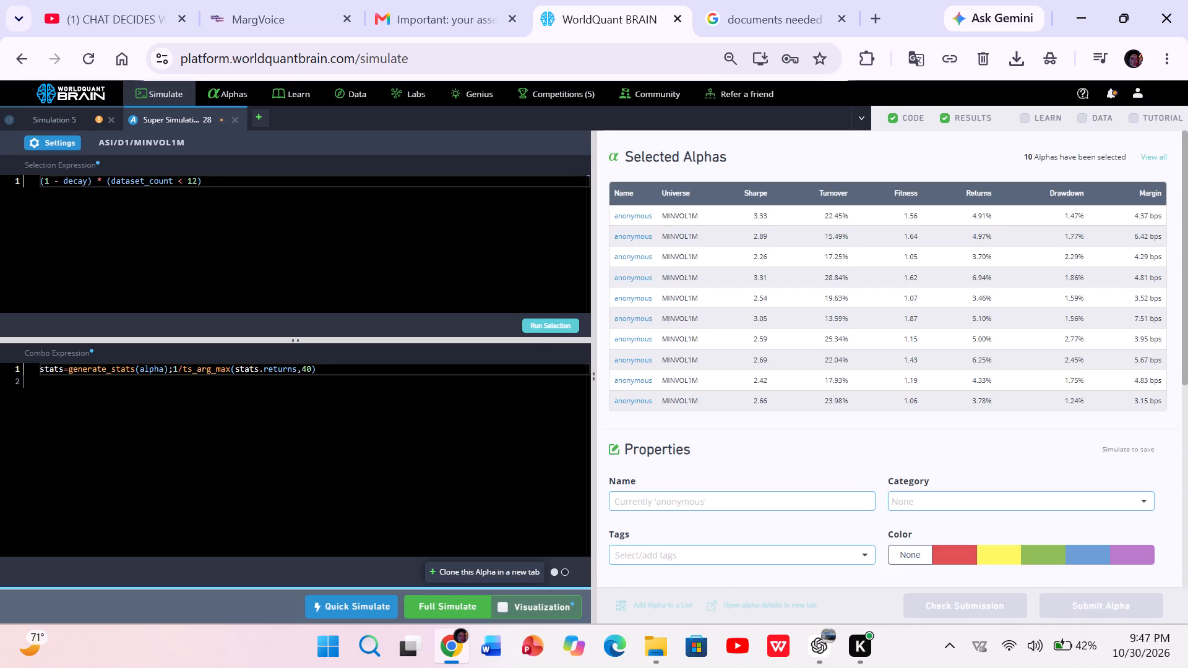
Start a full simulation of the SuperAlpha with the decay-based selection expression.
left_click(422, 616)
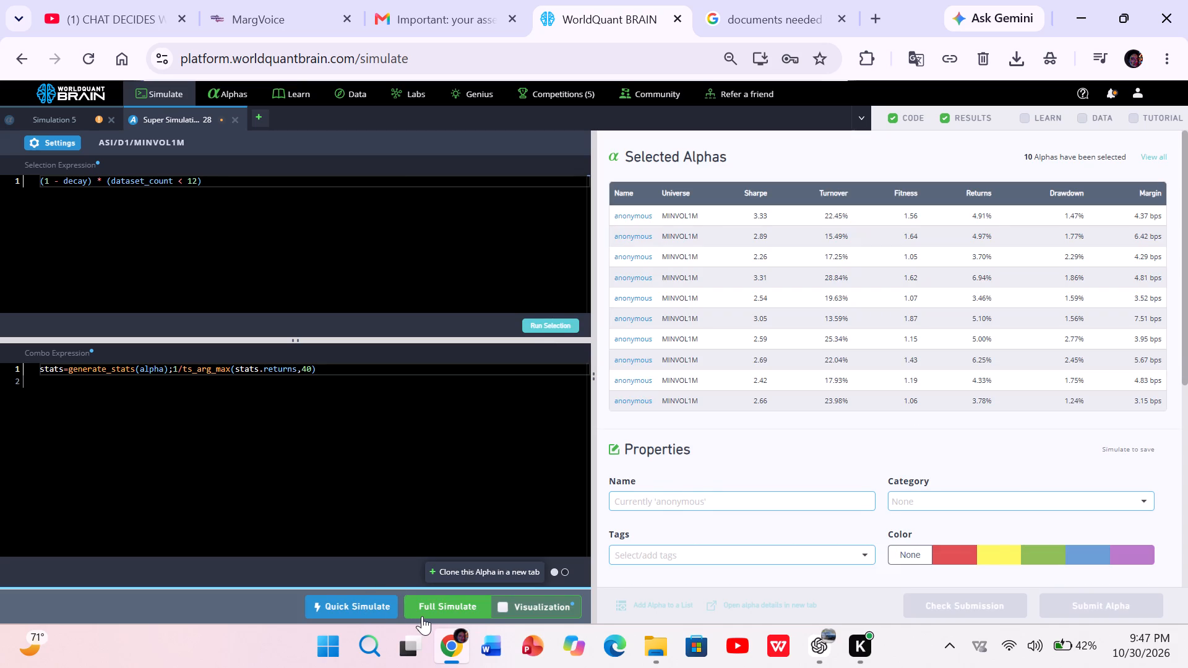
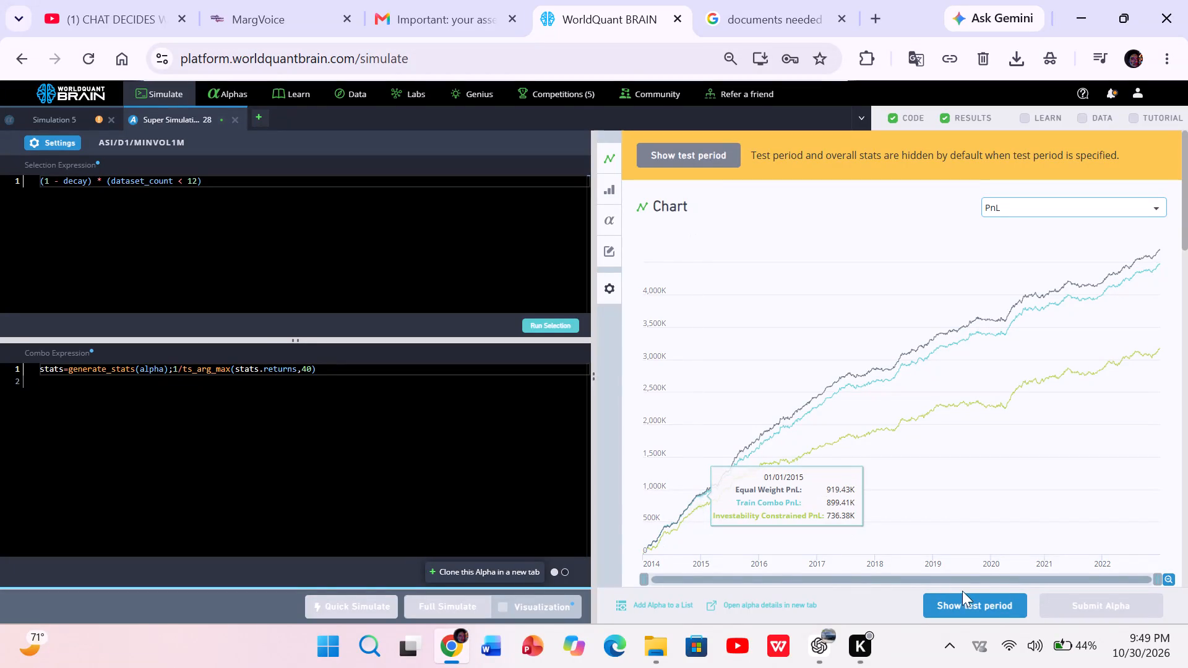
Show the test period of the ASI SuperAlpha's results and examine its failed IS tests.
left_click(976, 603)
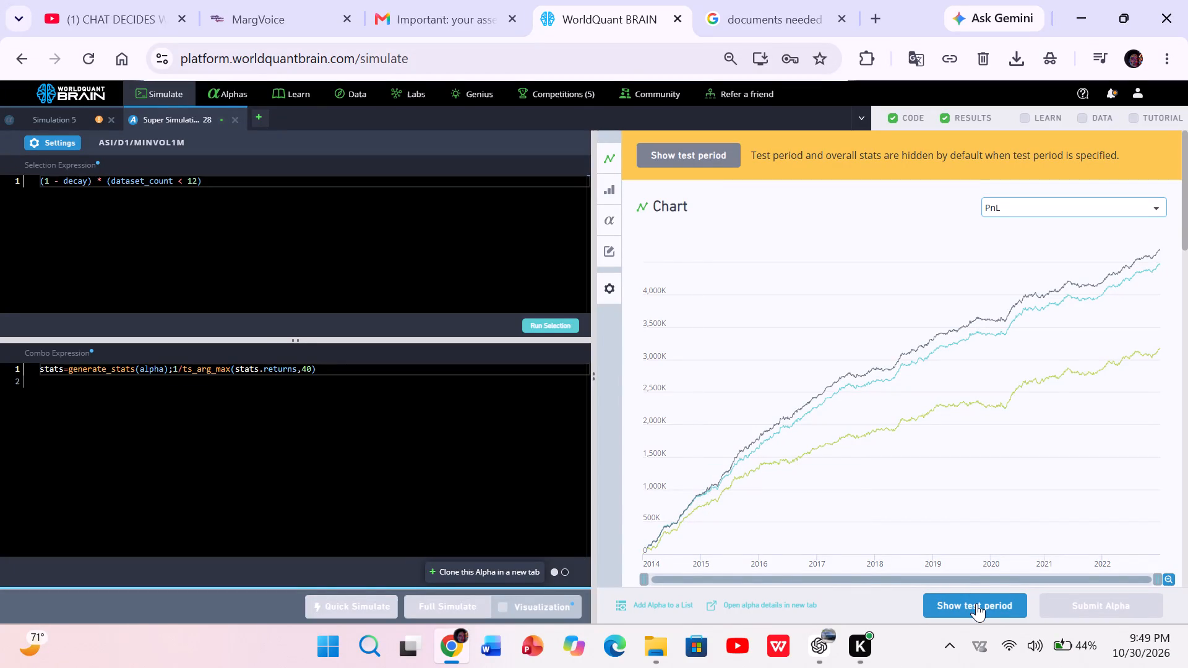
scroll(1007, 561, "down", 3)
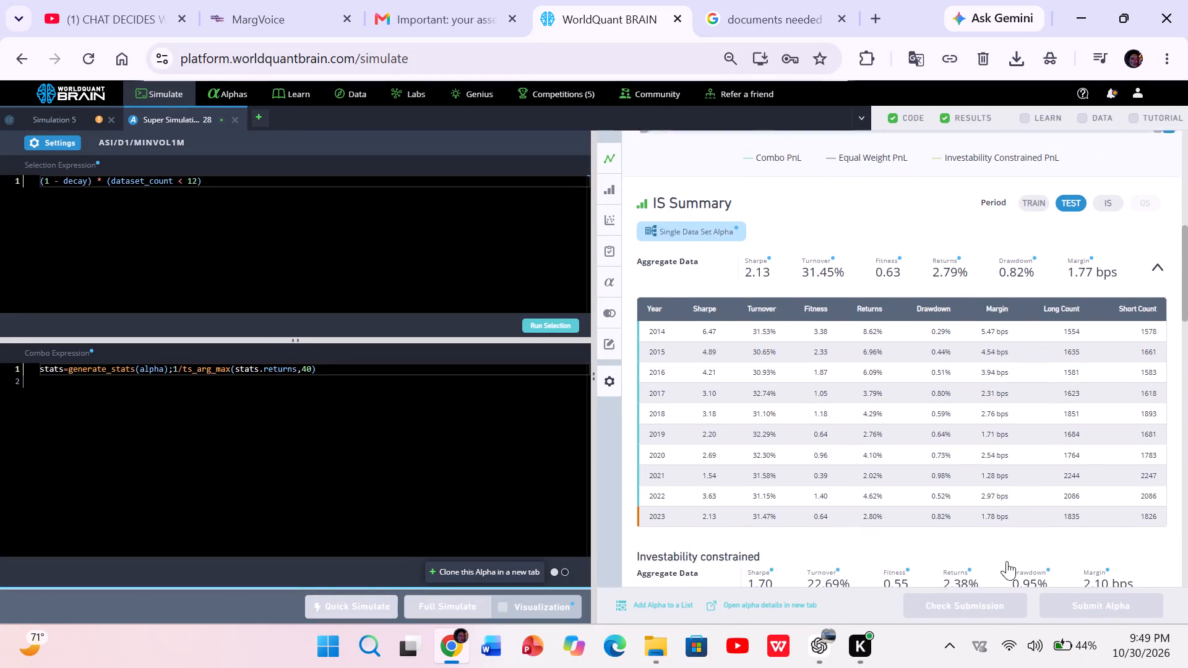
scroll(1007, 561, "down", 2)
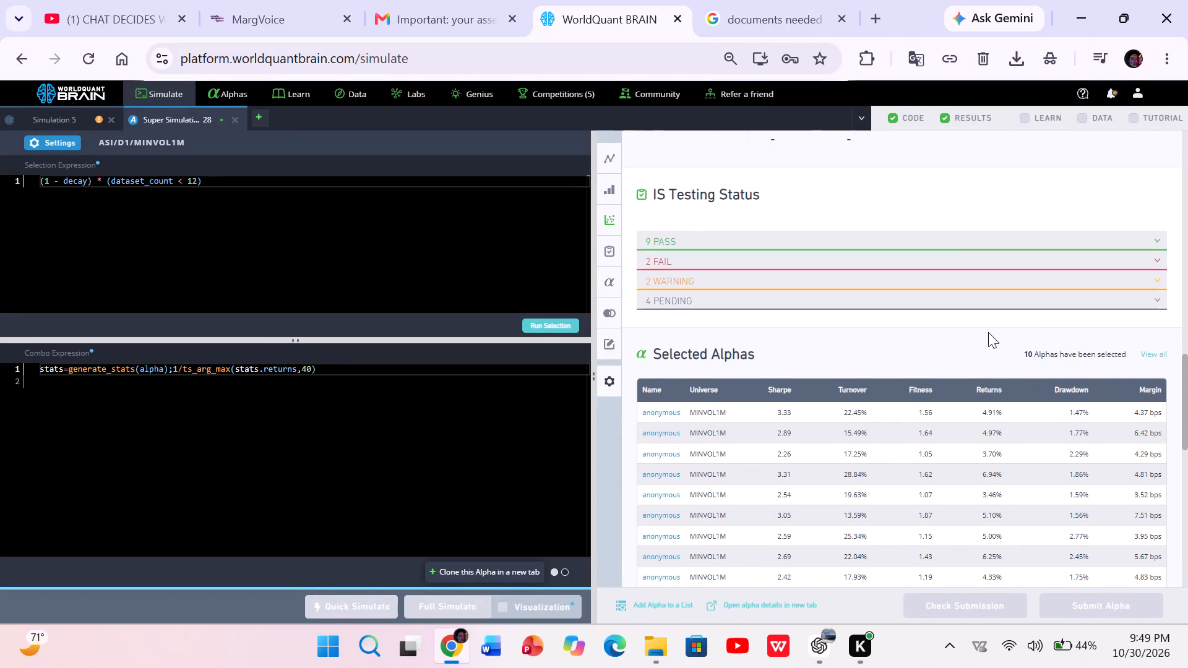
left_click(979, 257)
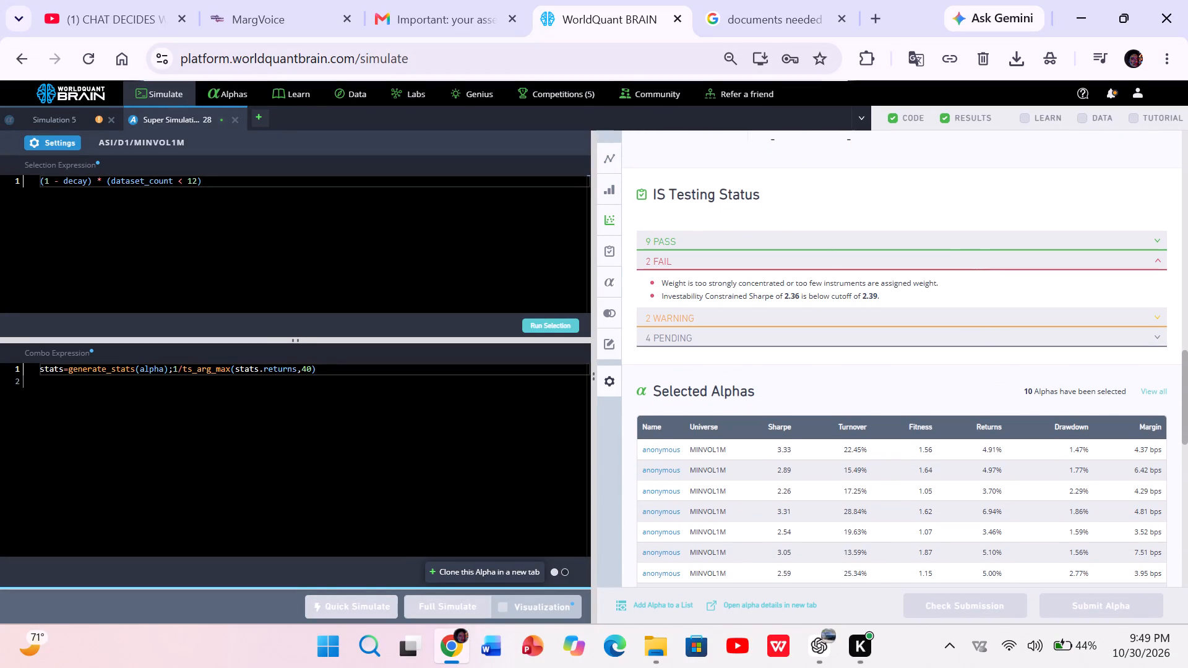
Change the SuperAlpha's region to GLB, apply the settings and run the selection.
left_click(51, 144)
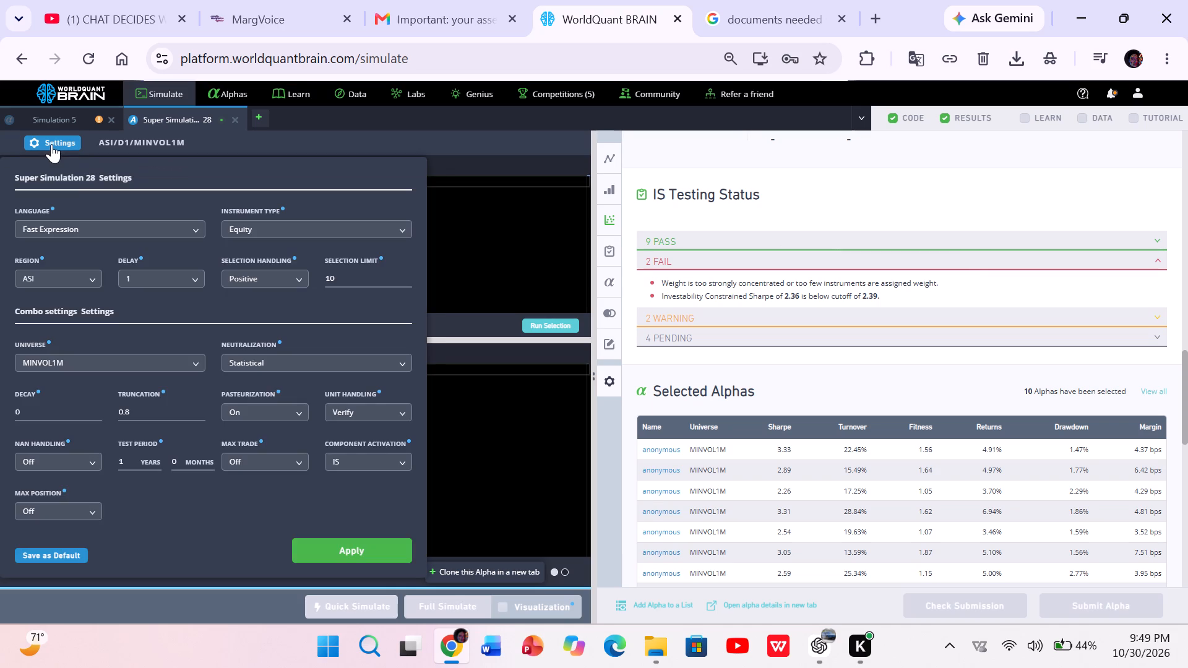
left_click(88, 277)
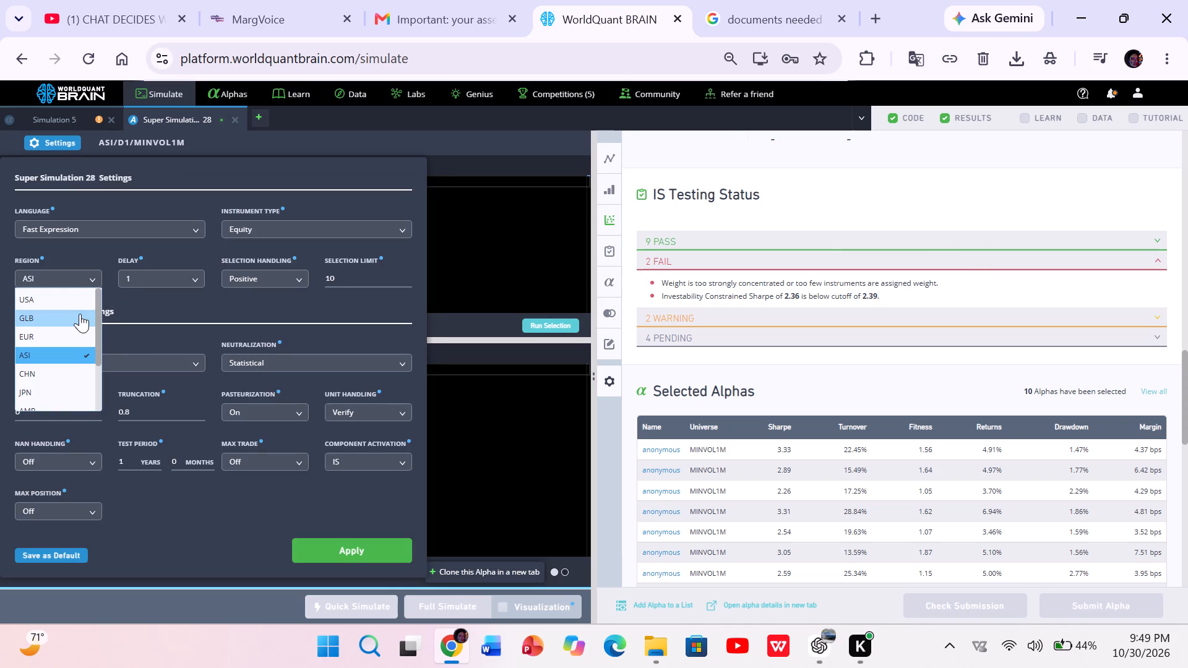
left_click(80, 314)
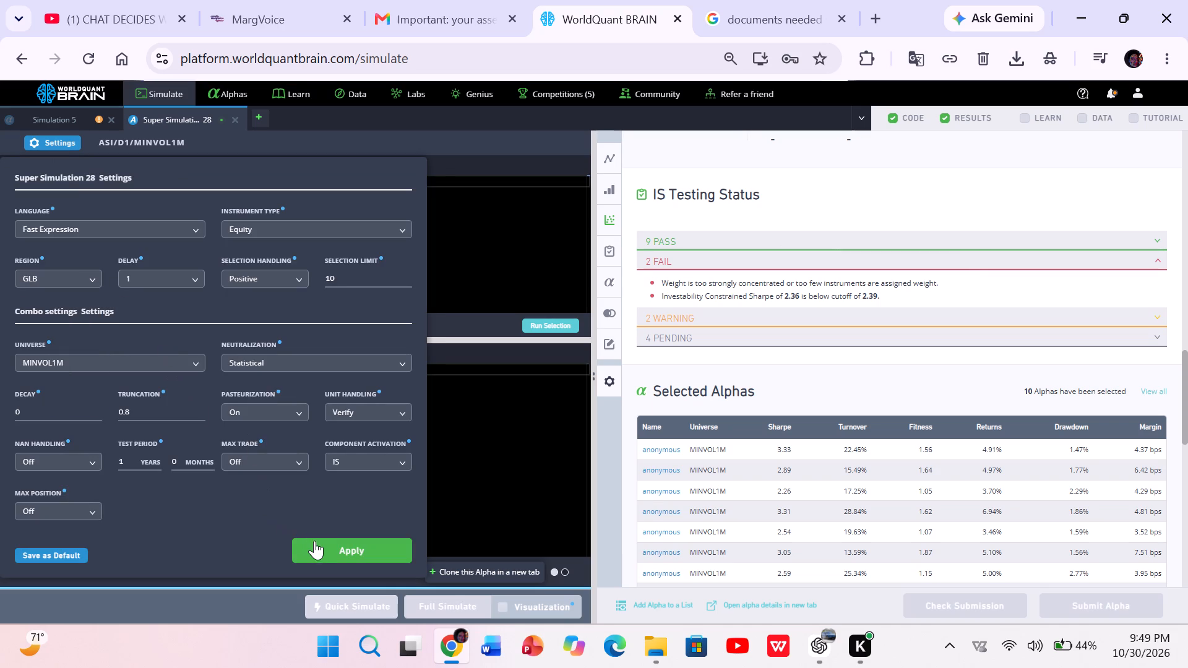
left_click(318, 544)
left_click(556, 322)
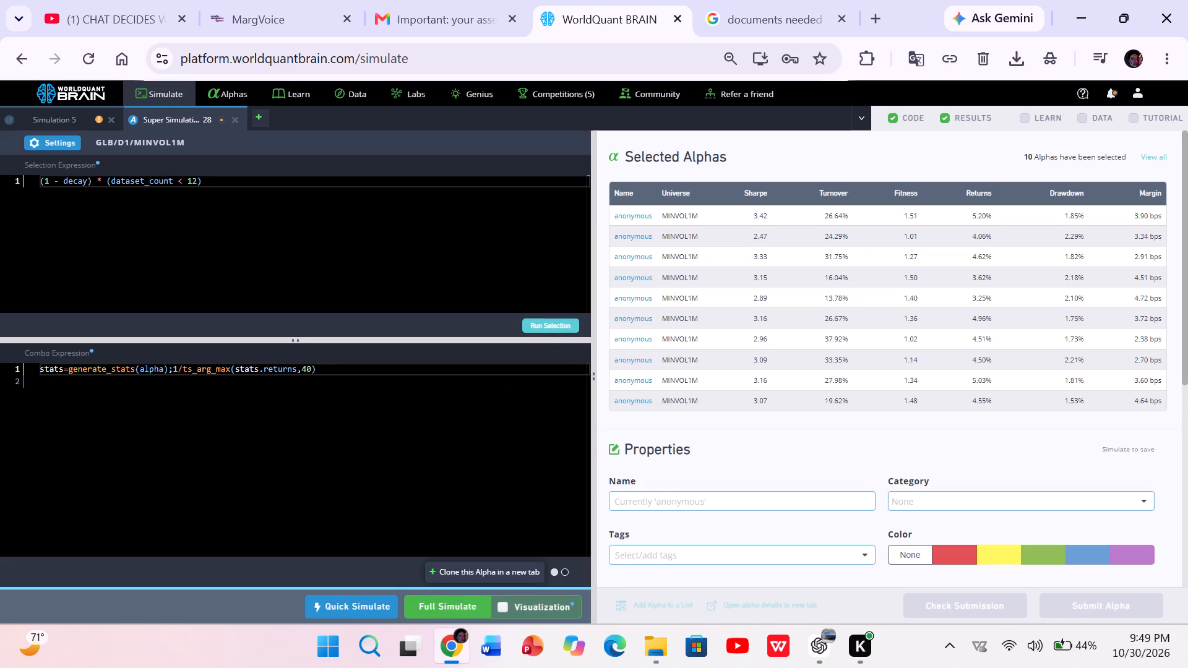
Start a full simulation of the GLB SuperAlpha.
left_click(420, 614)
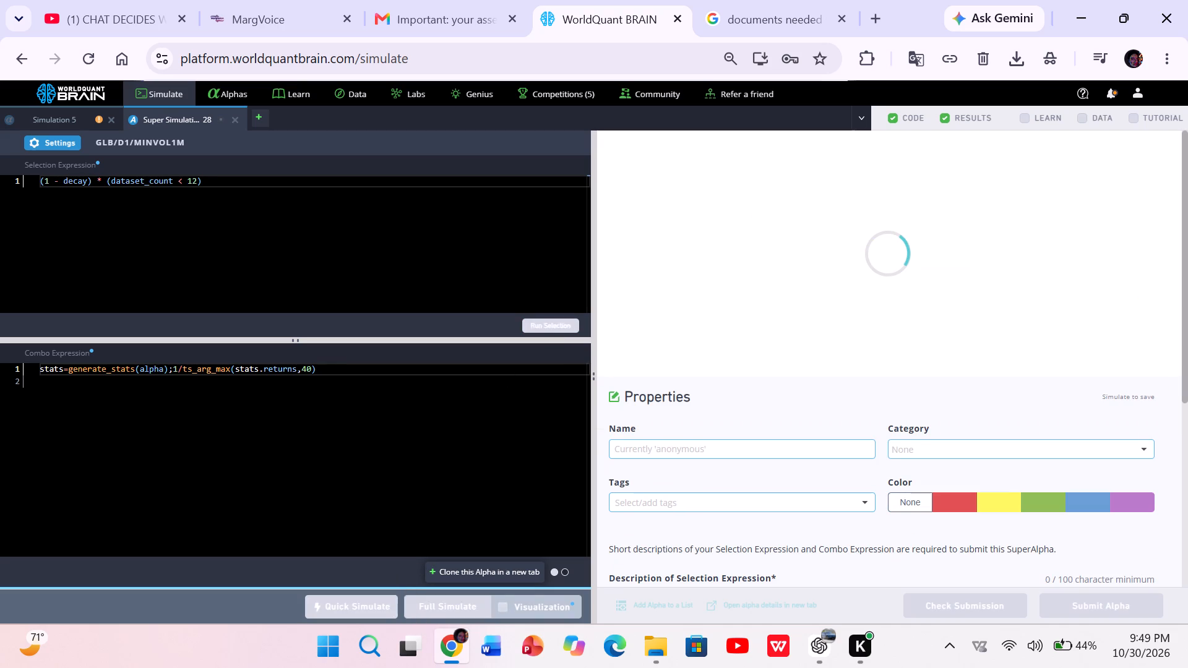
Close Simulation 5 and clone the GLB SuperAlpha into a new simulation.
left_click(112, 118)
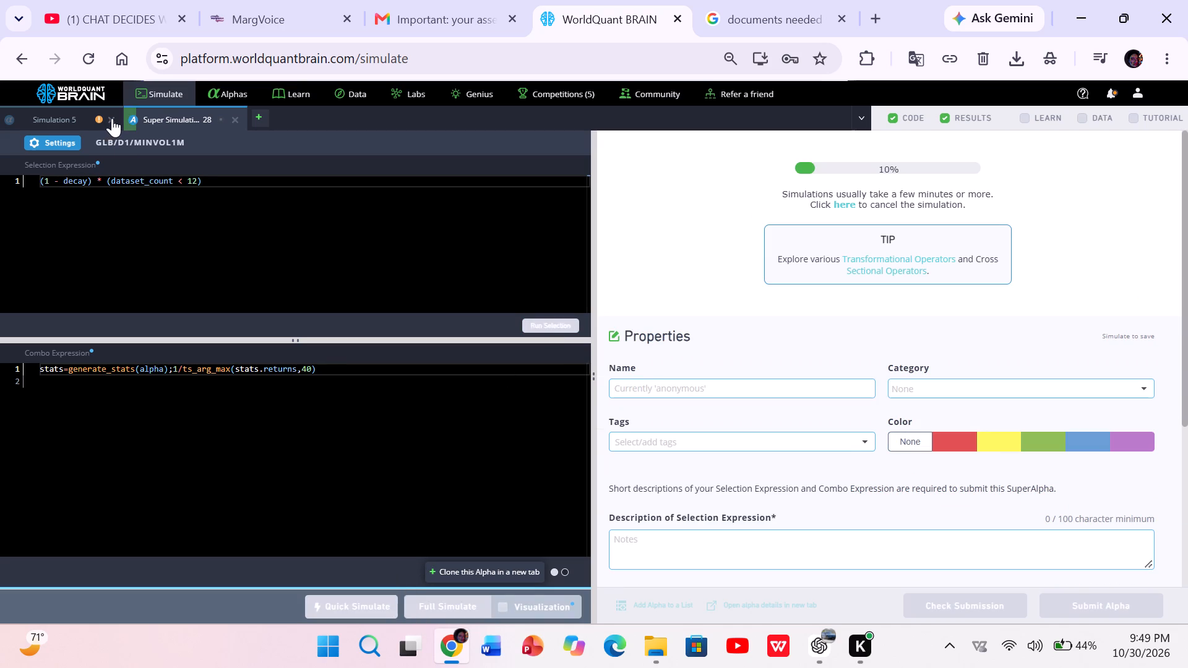
left_click(448, 568)
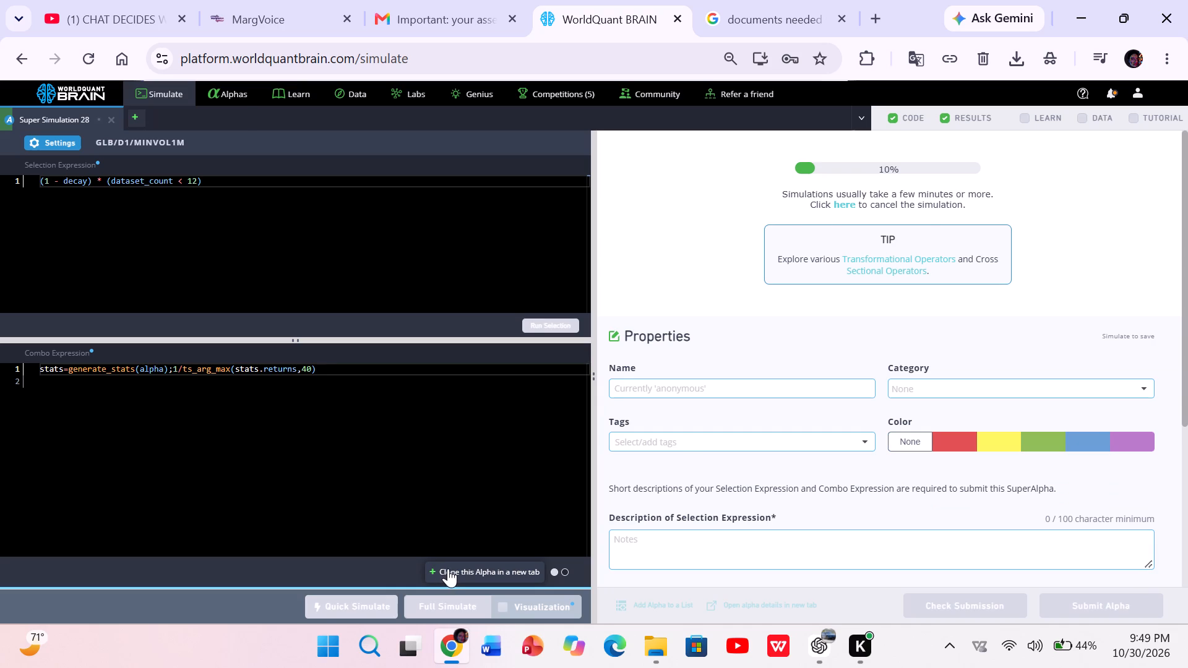
Change the cloned SuperAlpha's region to IND, apply the settings and run the selection.
left_click(63, 141)
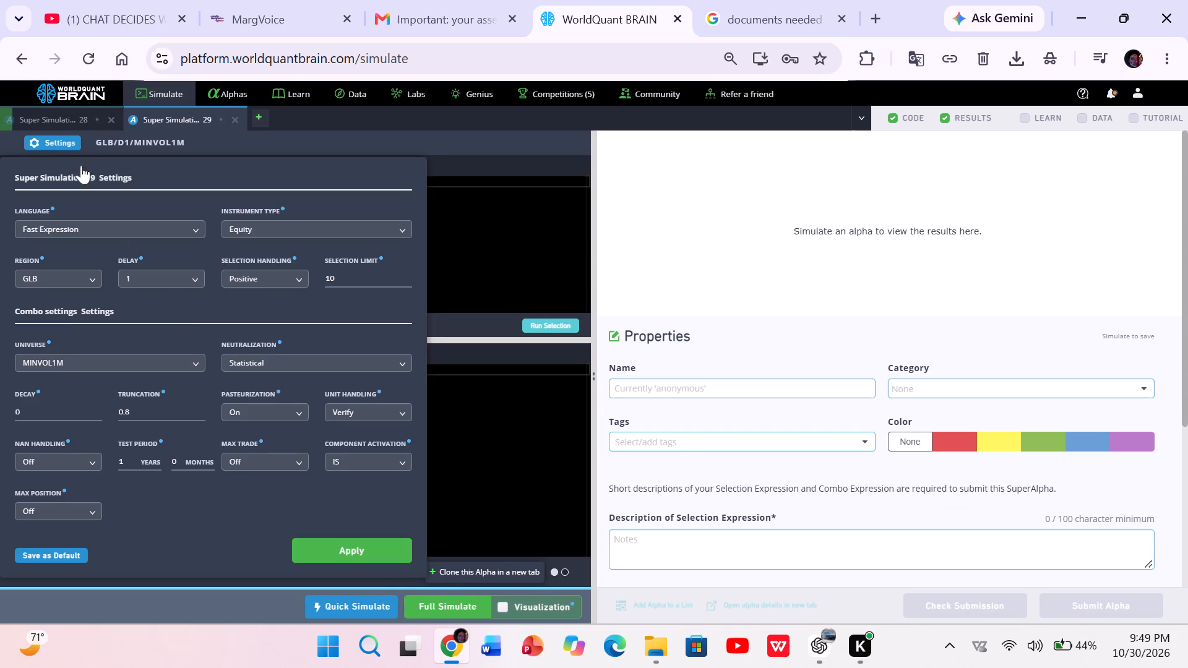
left_click(82, 283)
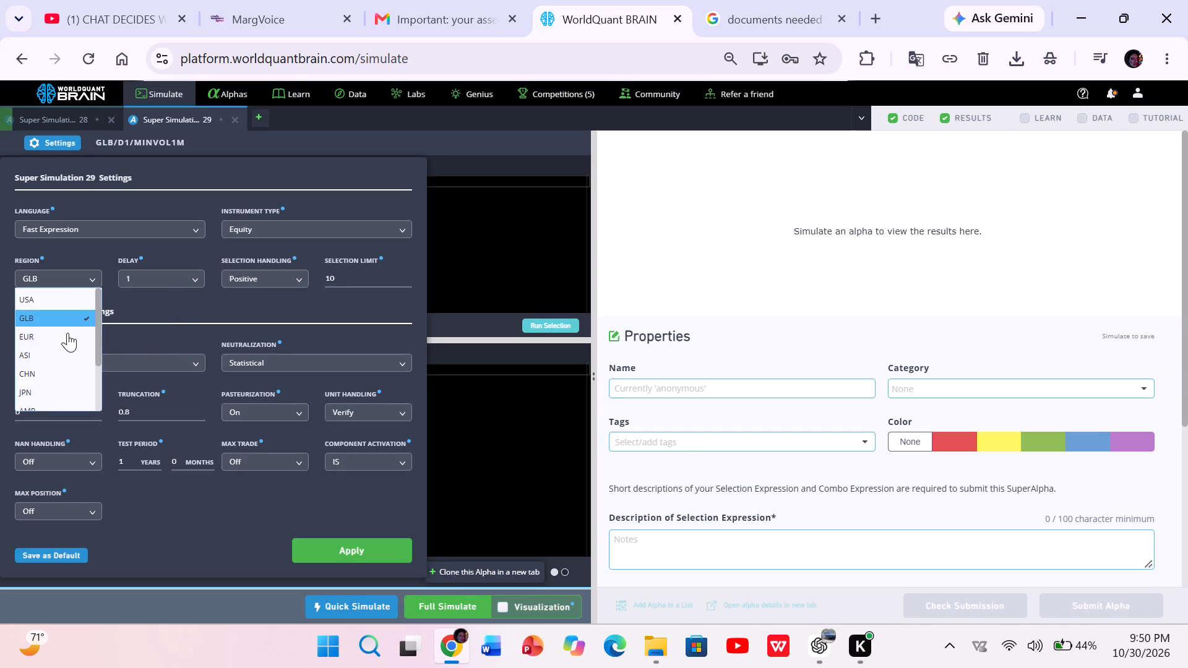
scroll(67, 375, "down", 1)
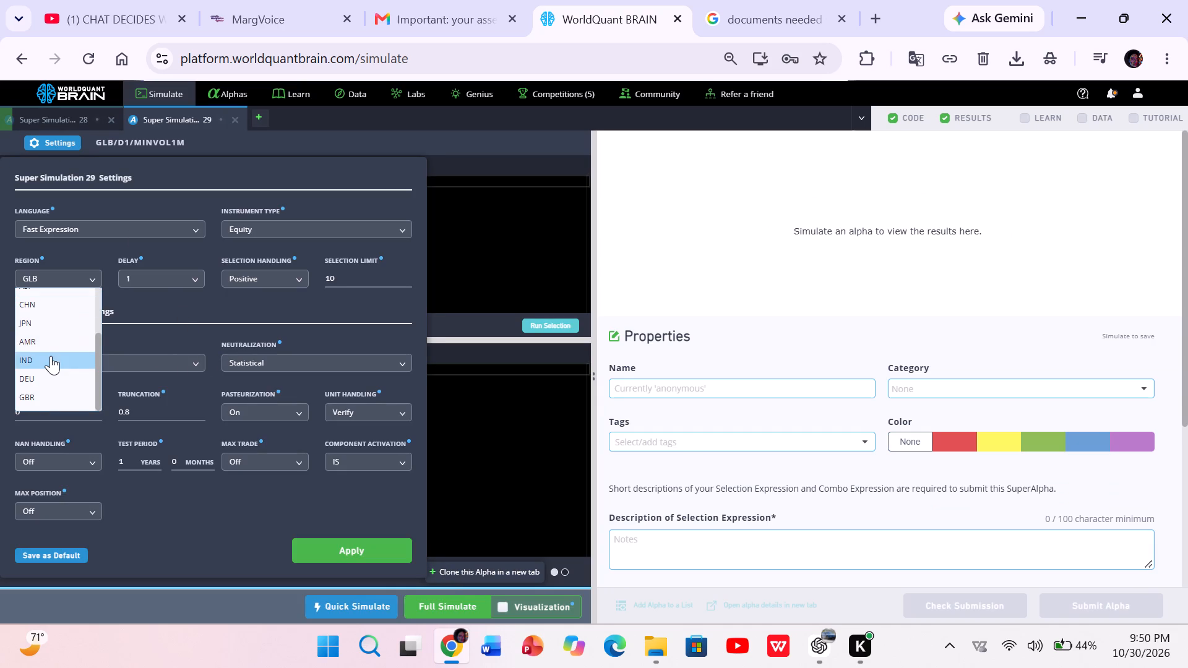
left_click(51, 356)
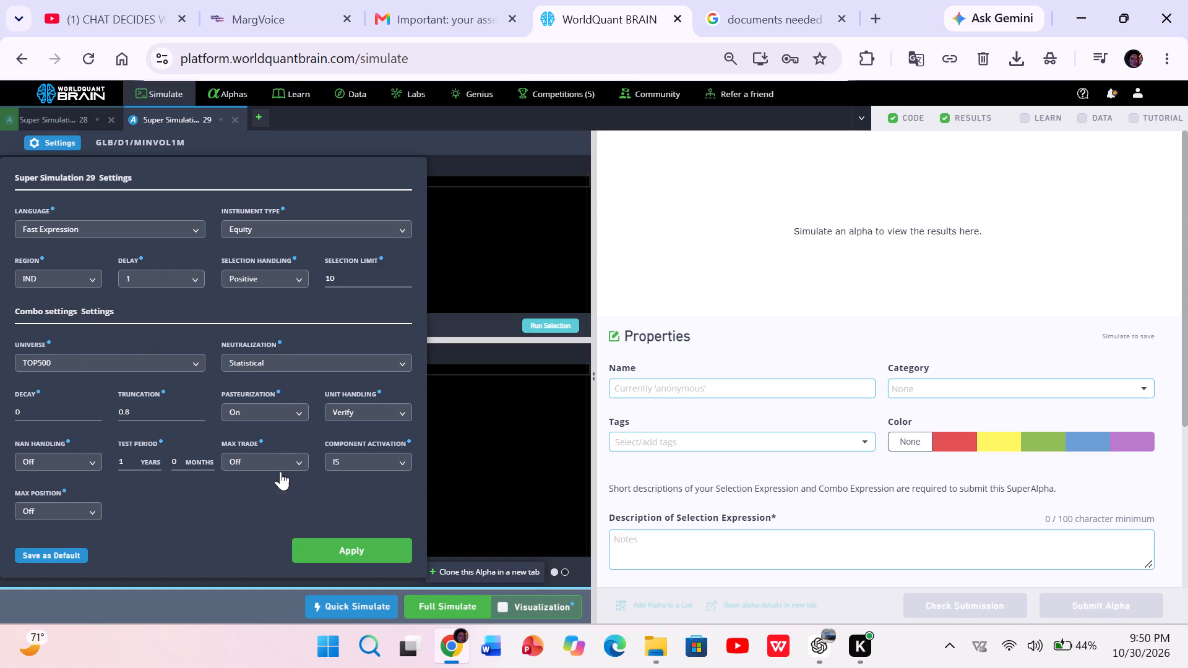
left_click(335, 550)
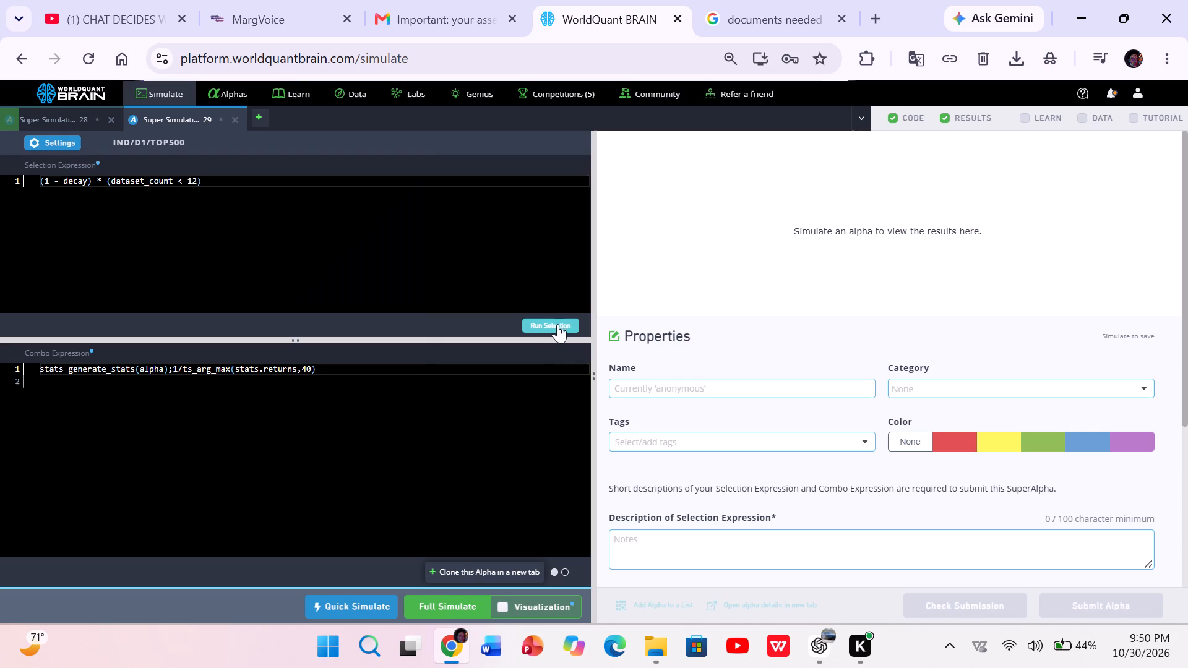
left_click(557, 323)
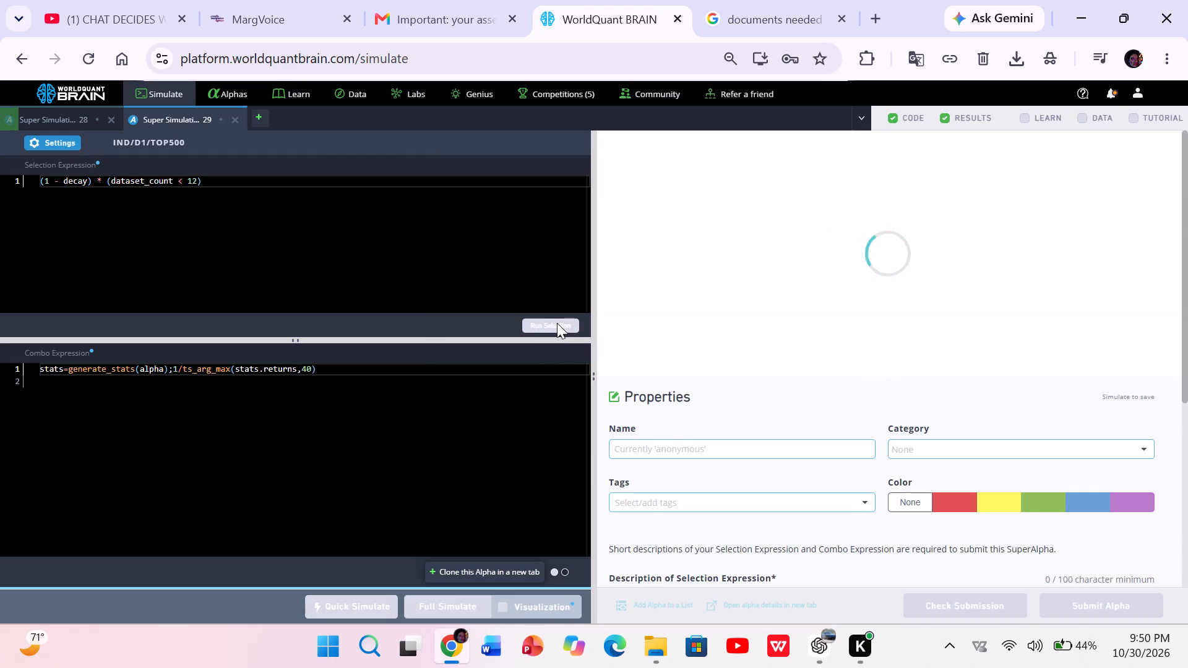
Start a full simulation of the IND SuperAlpha.
left_click(458, 602)
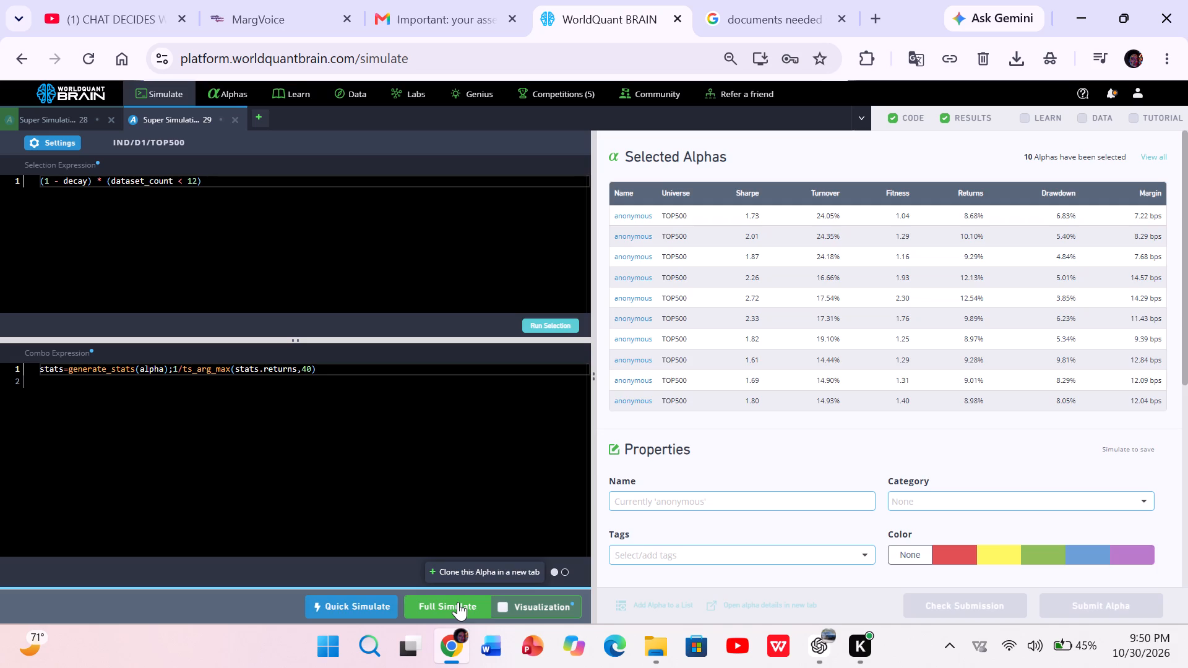
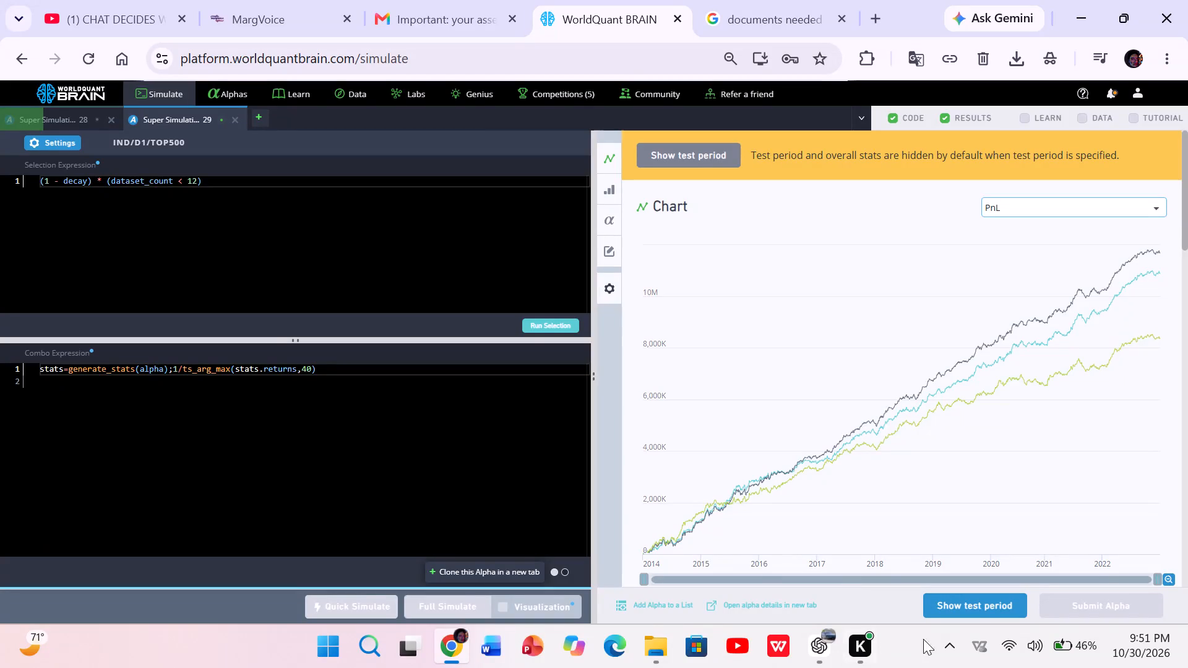
Reveal the IND SuperAlpha's test period results, review its statistics and run the production correlation check.
left_click(976, 599)
scroll(1012, 541, "down", 5)
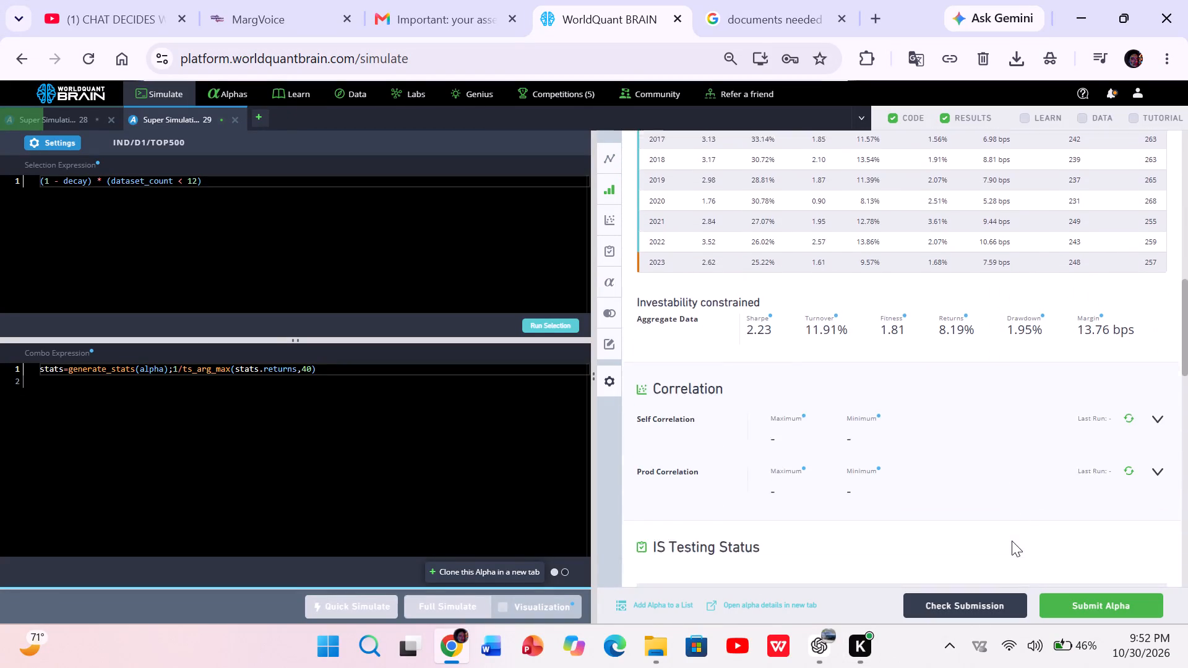
scroll(1012, 541, "down", 2)
scroll(1081, 328, "up", 1)
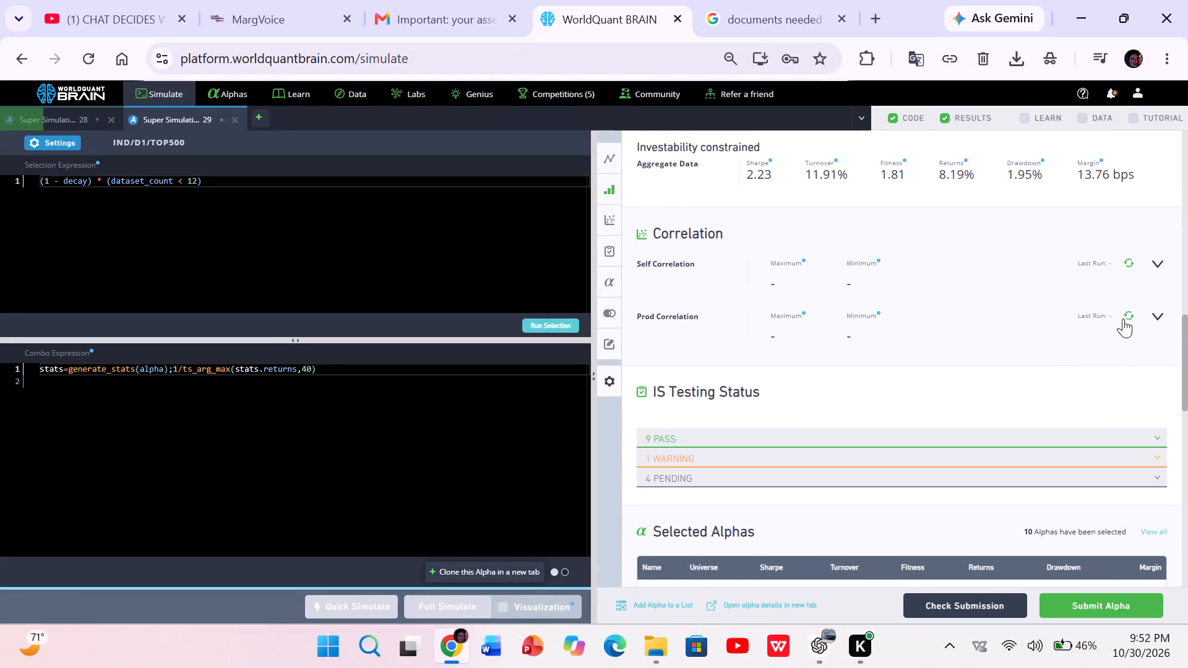
left_click(1129, 315)
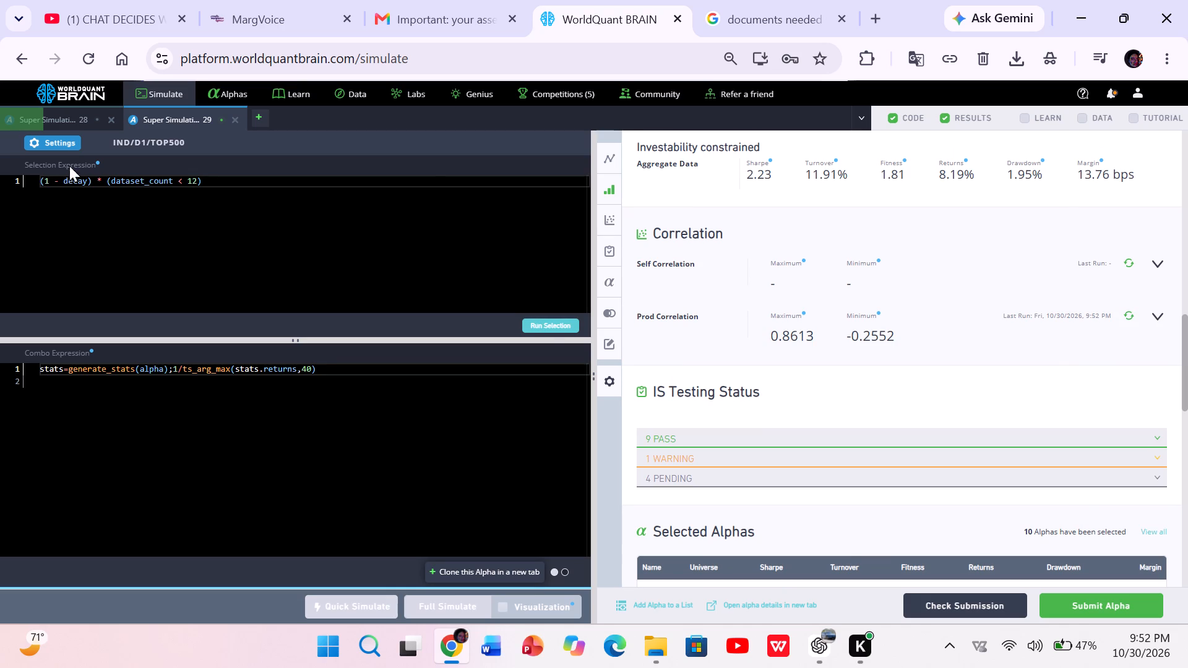
Set the IND SuperAlpha's truncation to 0.0008 and apply the settings.
left_click(68, 148)
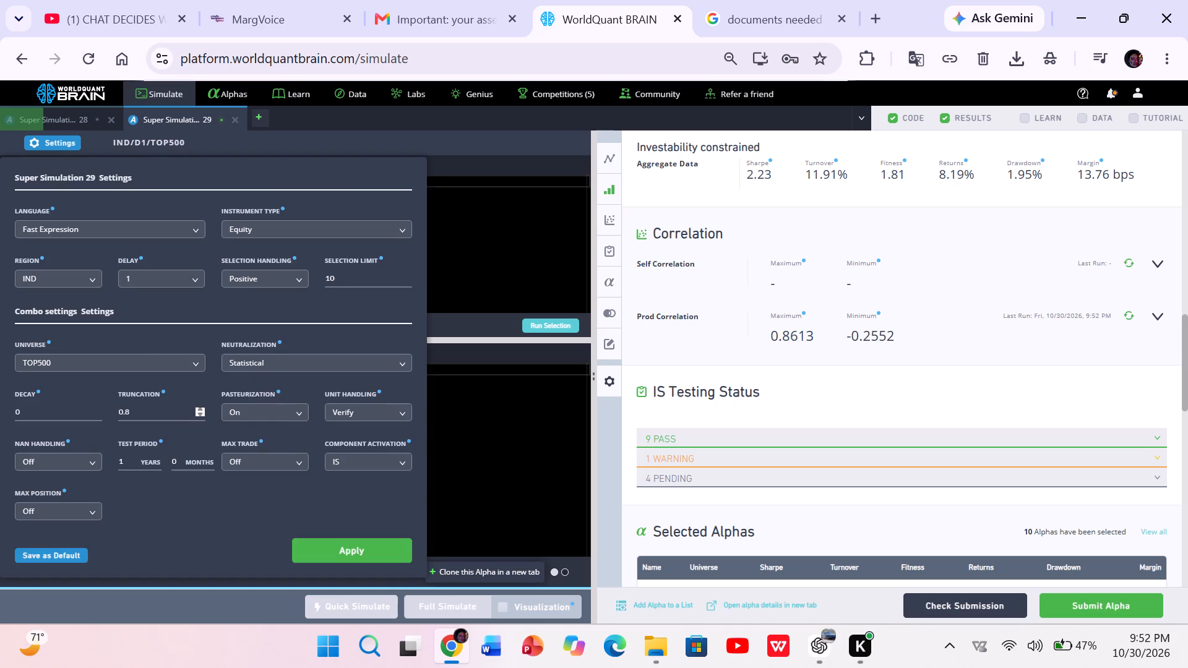
left_click(125, 411)
type("000")
left_click(377, 554)
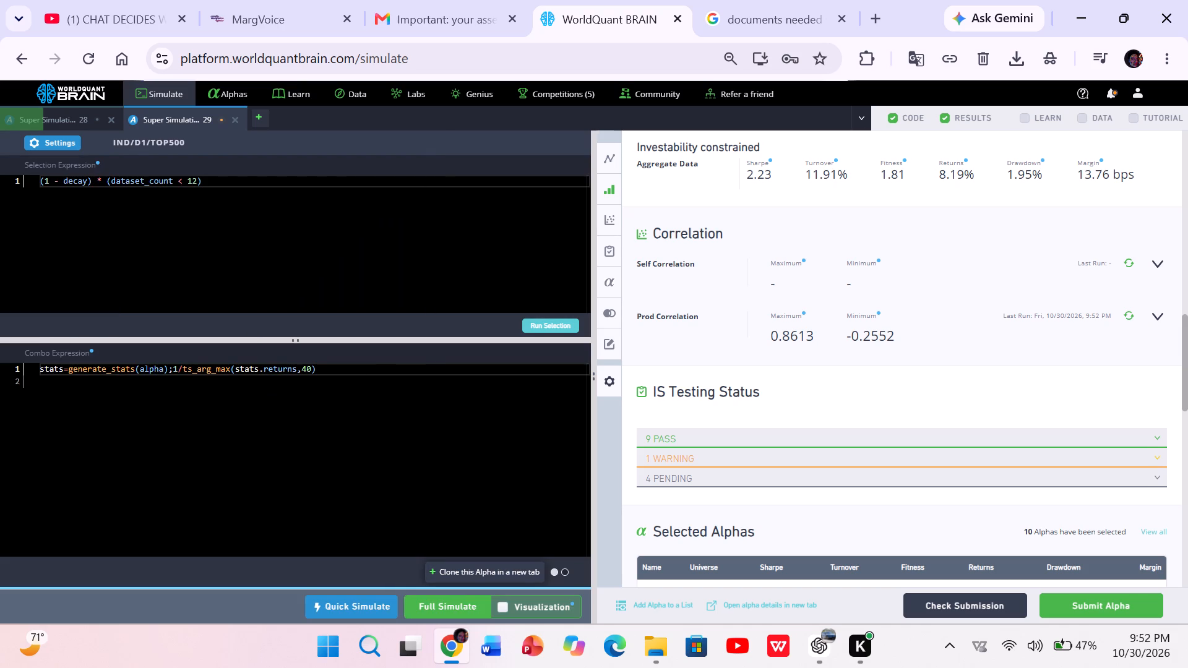
Replace dataset_count with operator_count in the selection expression and run the selection.
double_click(135, 179)
key("o")
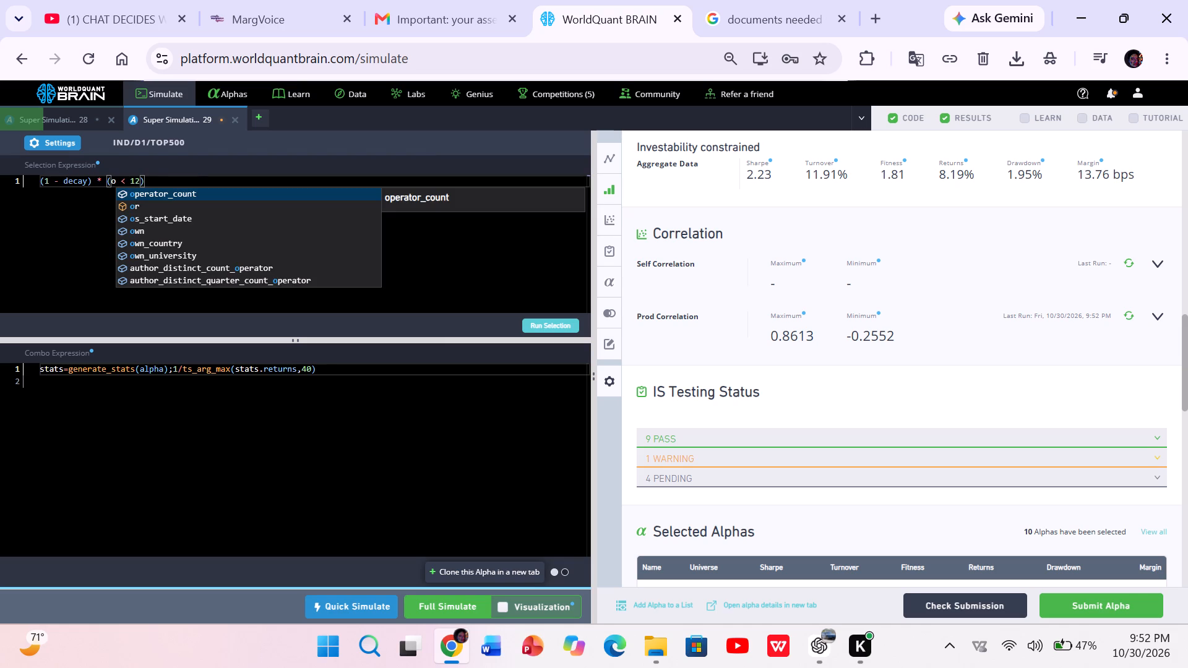
left_click(168, 195)
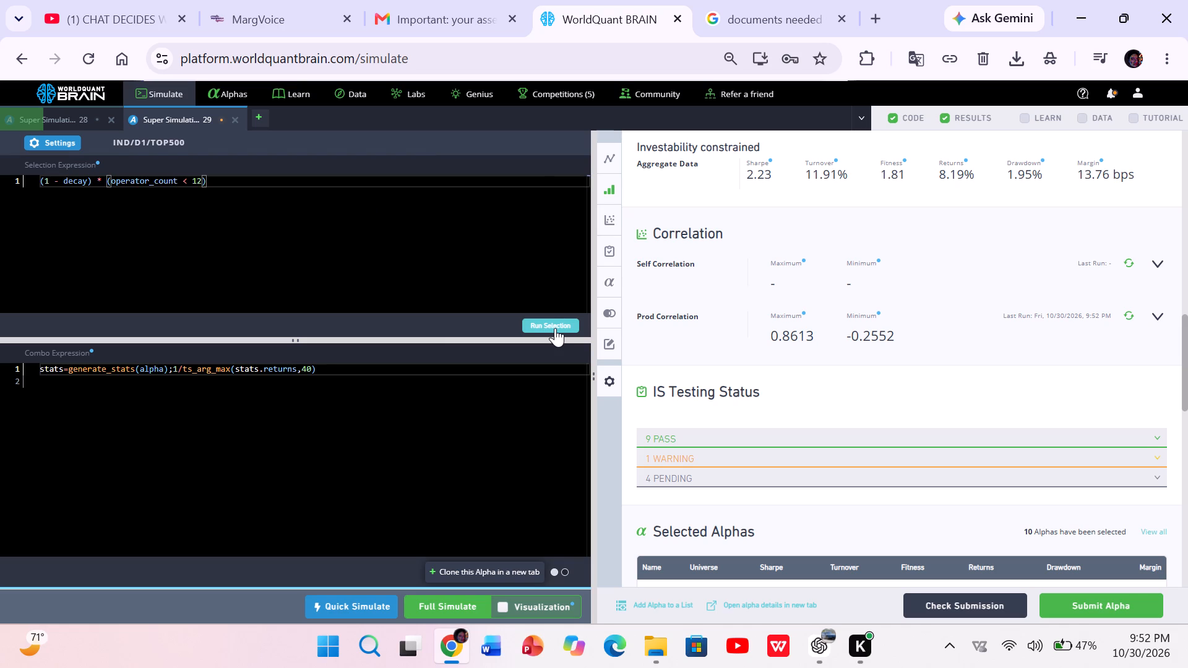
left_click(555, 328)
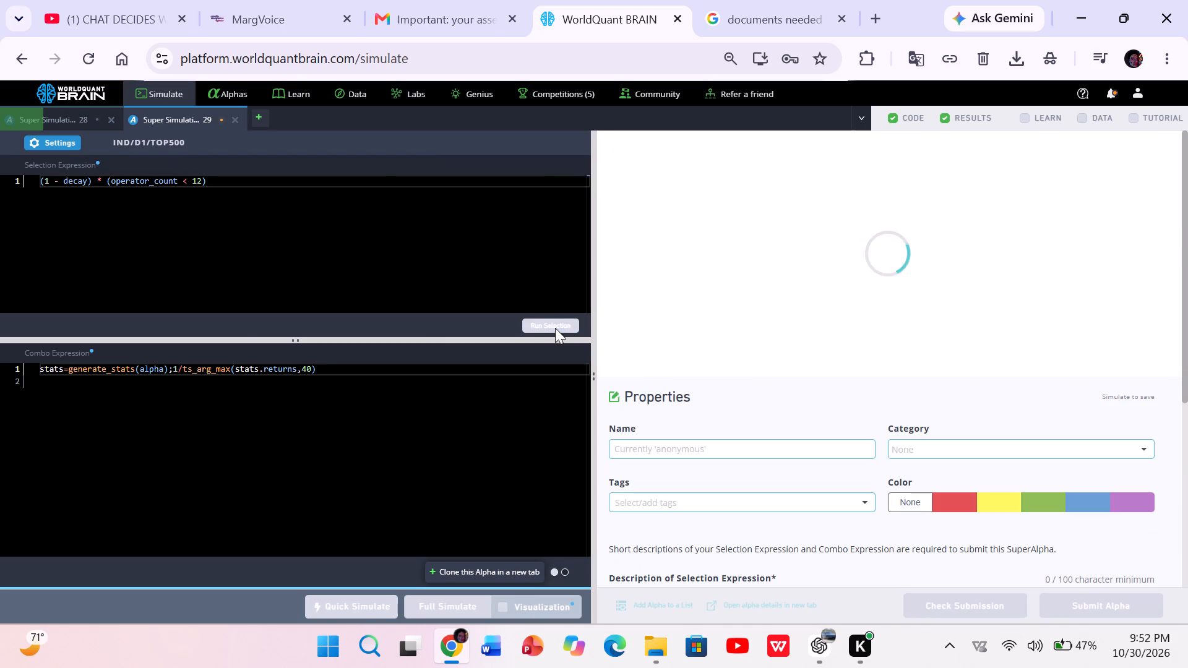
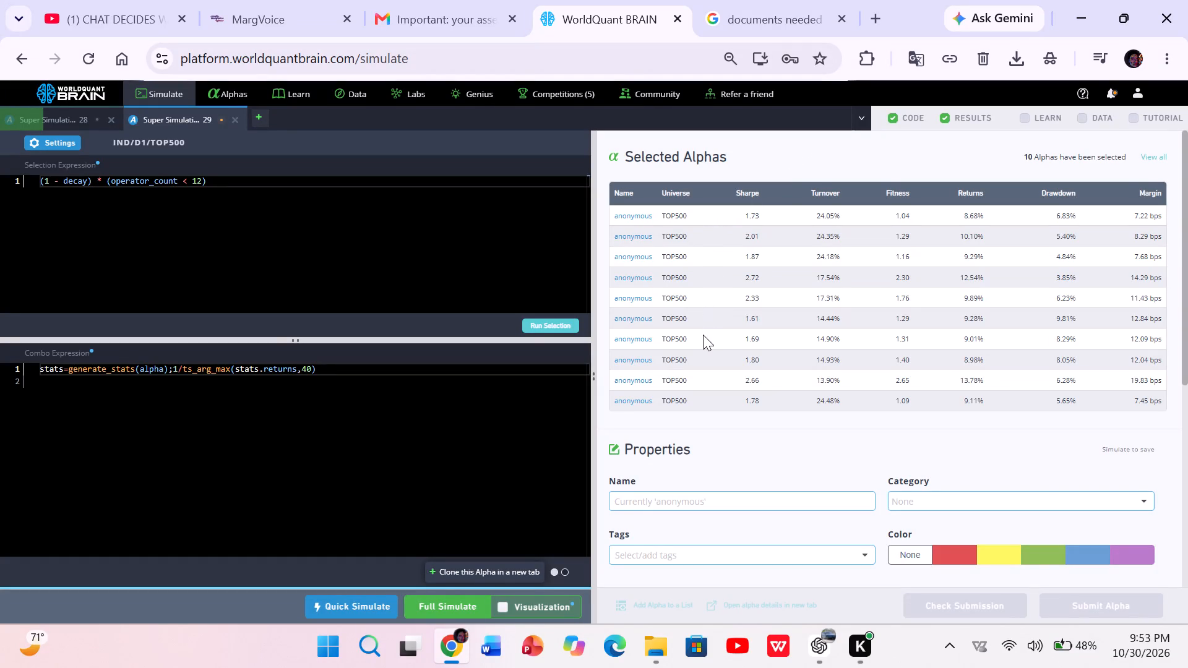
Run a full simulation of the IND SuperAlpha with the operator_count selection expression.
left_click(451, 607)
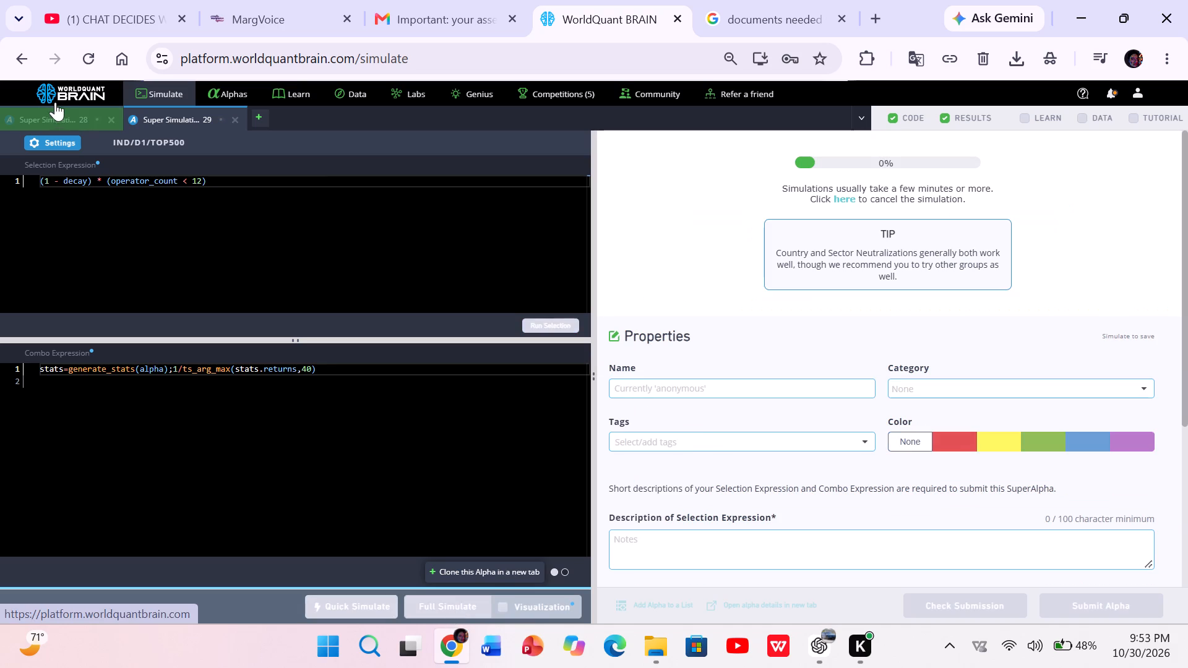
Reveal the GLB SuperAlpha's test period results, review its statistics and run the production correlation check.
left_click(54, 109)
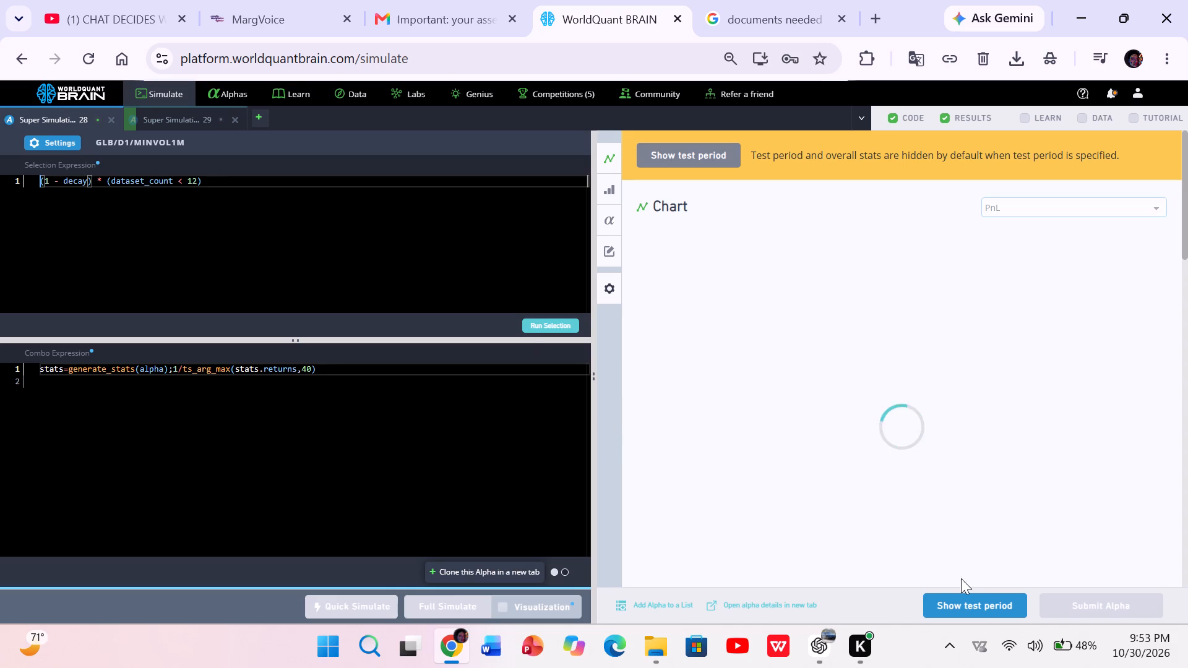
left_click(979, 605)
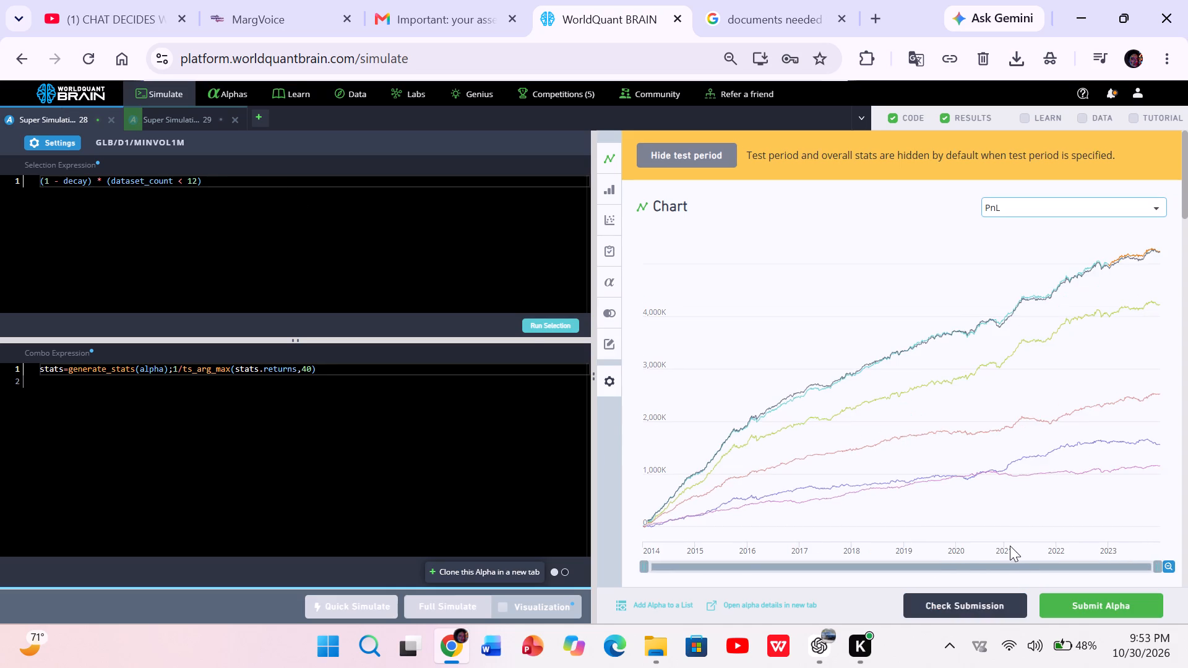
scroll(1010, 546, "down", 3)
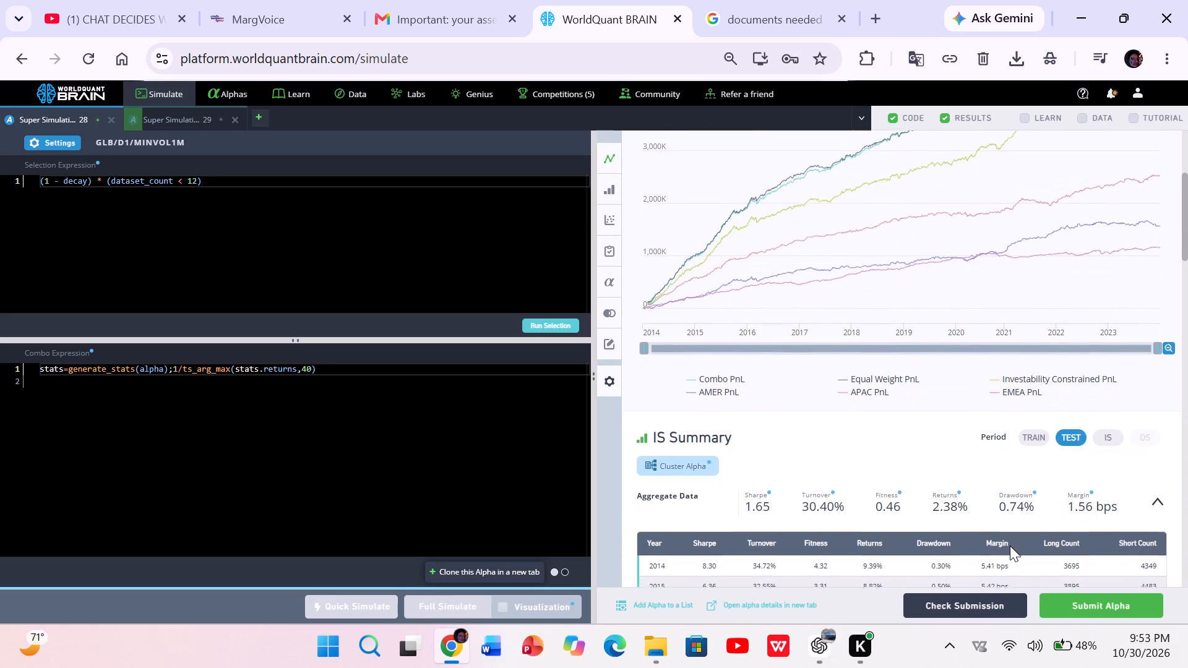
scroll(1010, 546, "down", 3)
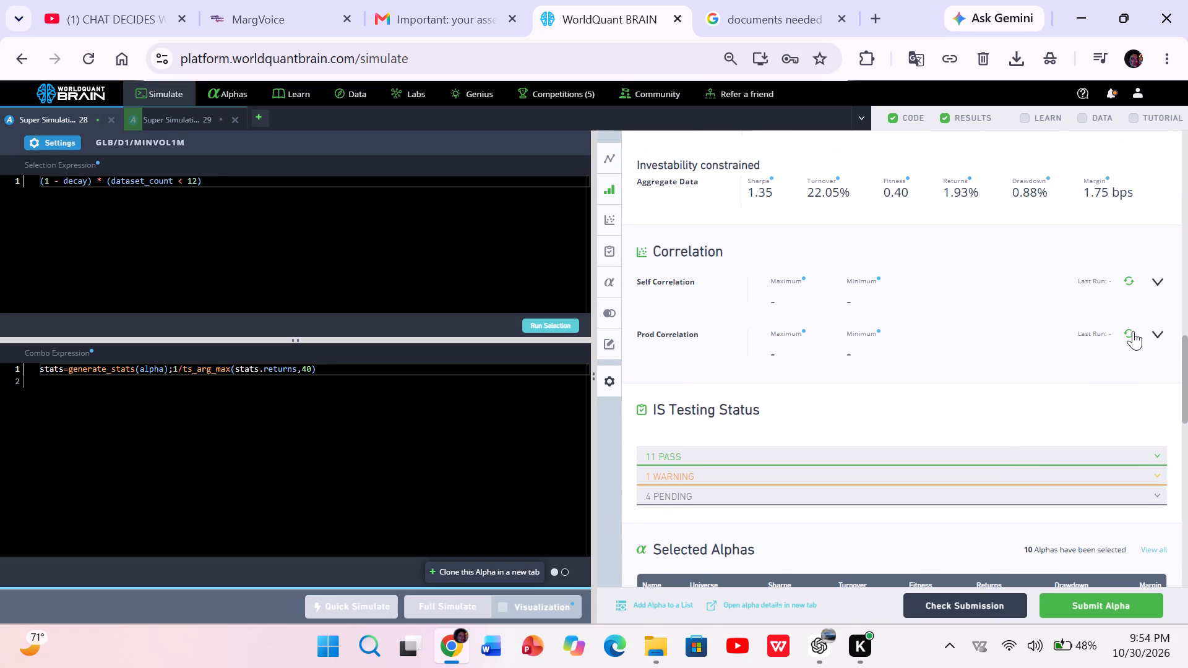
left_click(1130, 332)
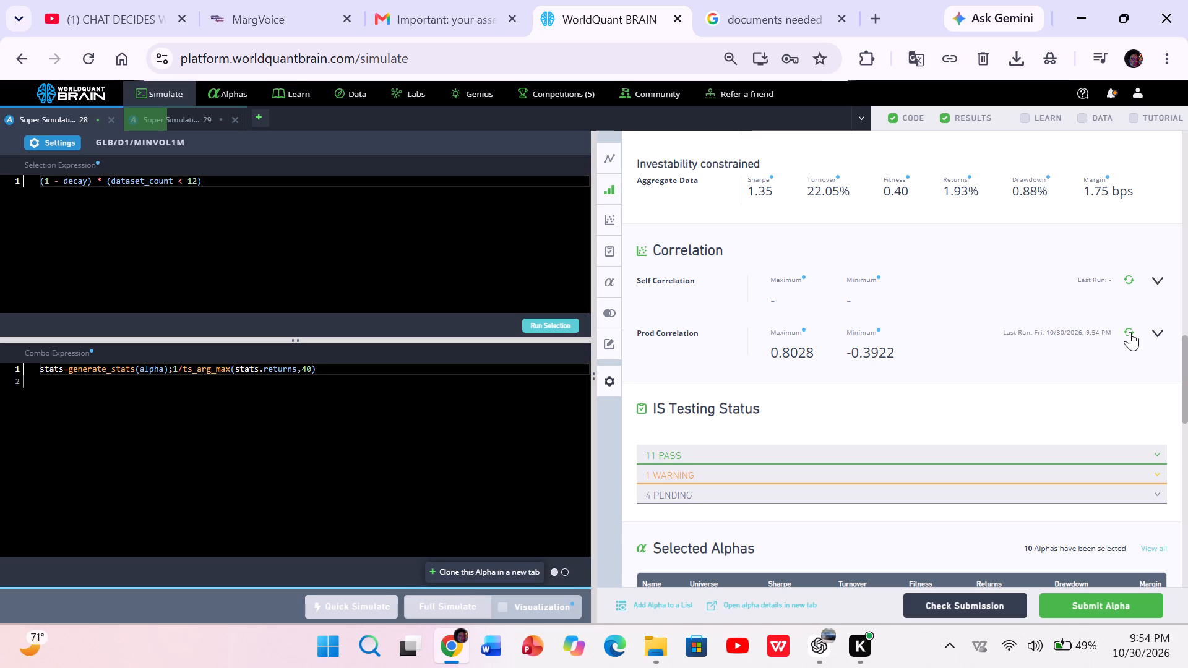
Change the GLB SuperAlpha's selection condition from dataset_count to turnover < 0.12 and run the selection.
double_click(129, 176)
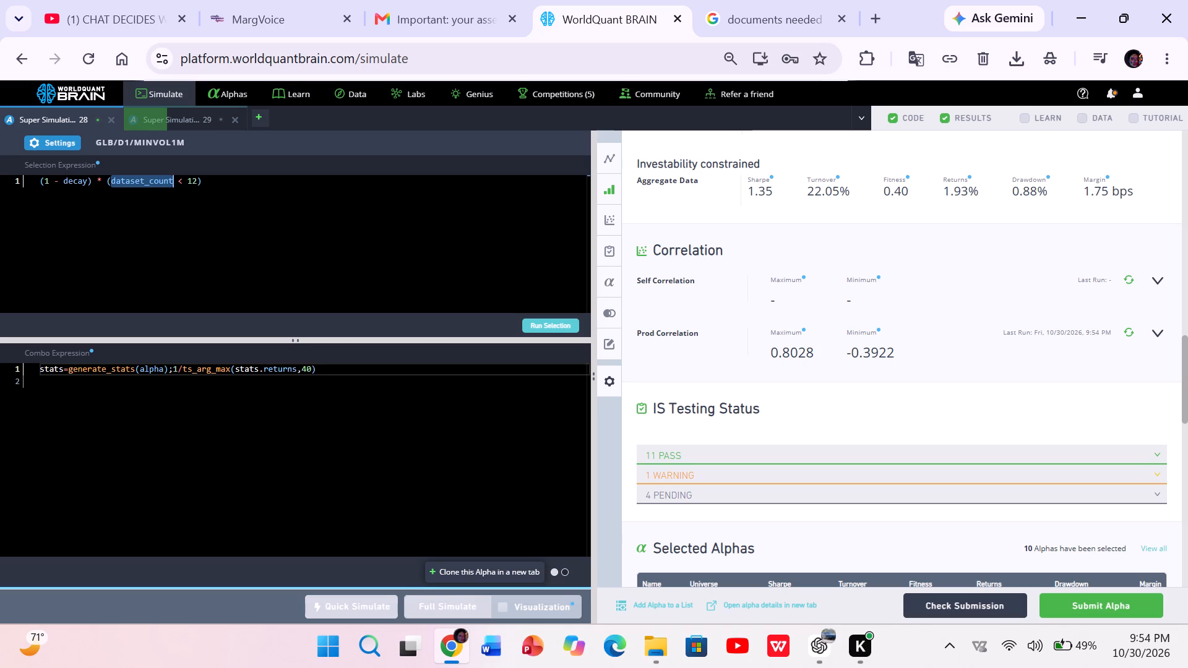
key("t")
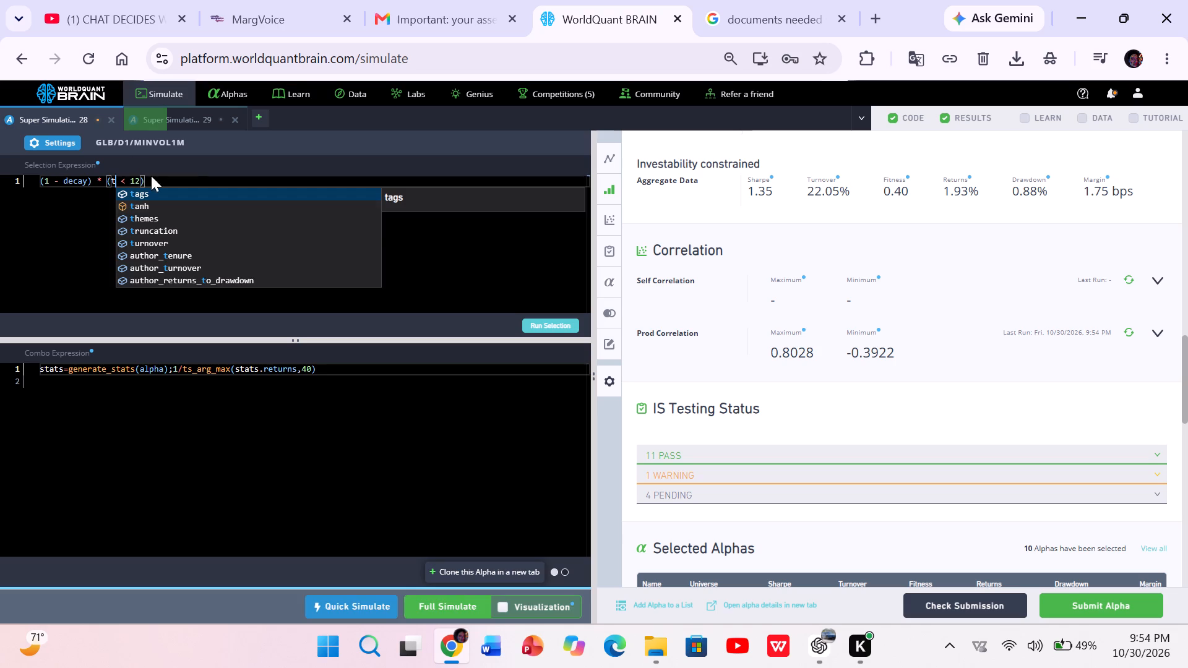
left_click(161, 244)
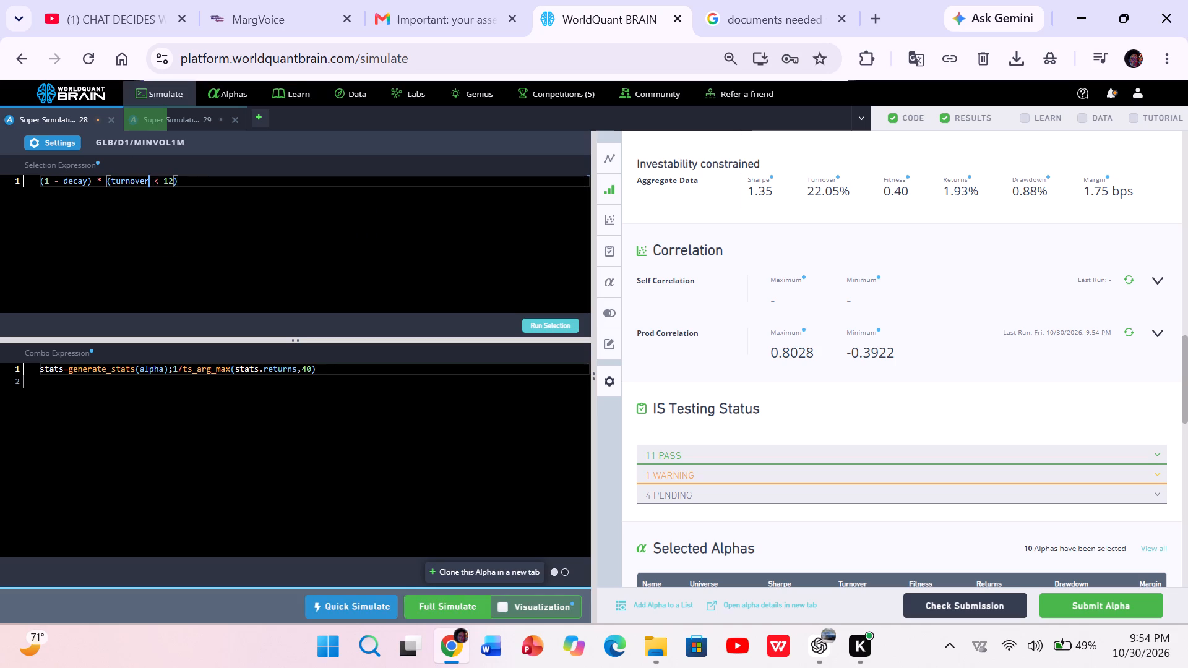
left_click(164, 184)
type("0.")
left_click(538, 320)
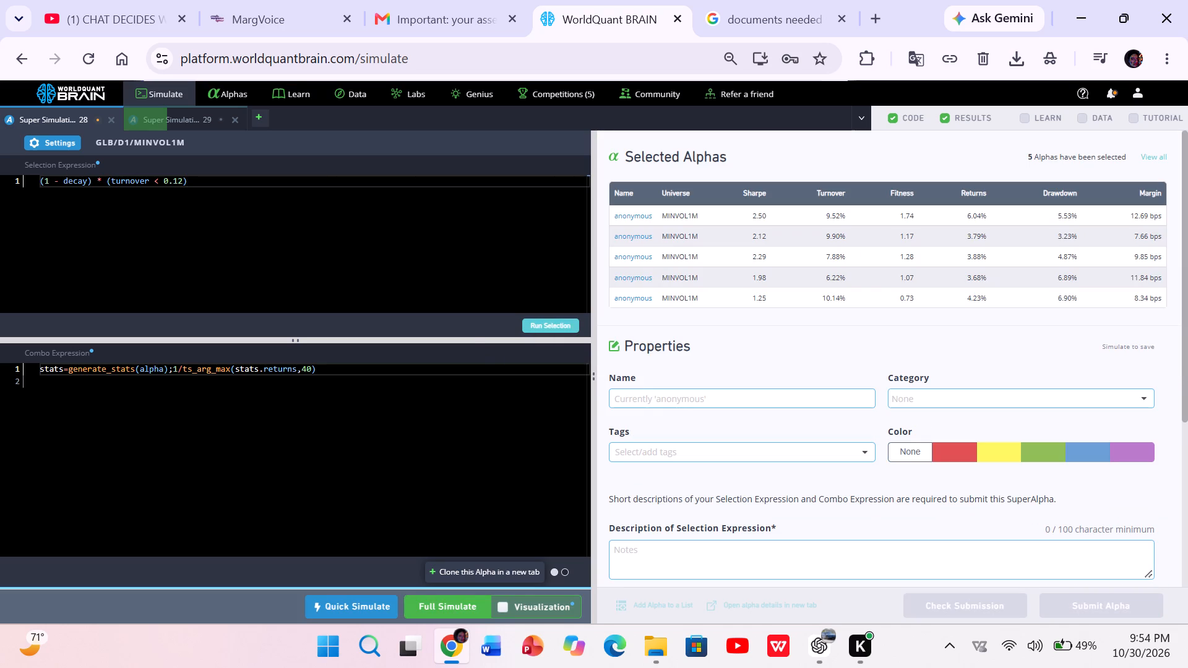
Raise the GLB SuperAlpha's turnover limit to 0.32, rerun the selection and start the full simulation.
left_click(179, 179)
key("BackSpace")
key("3")
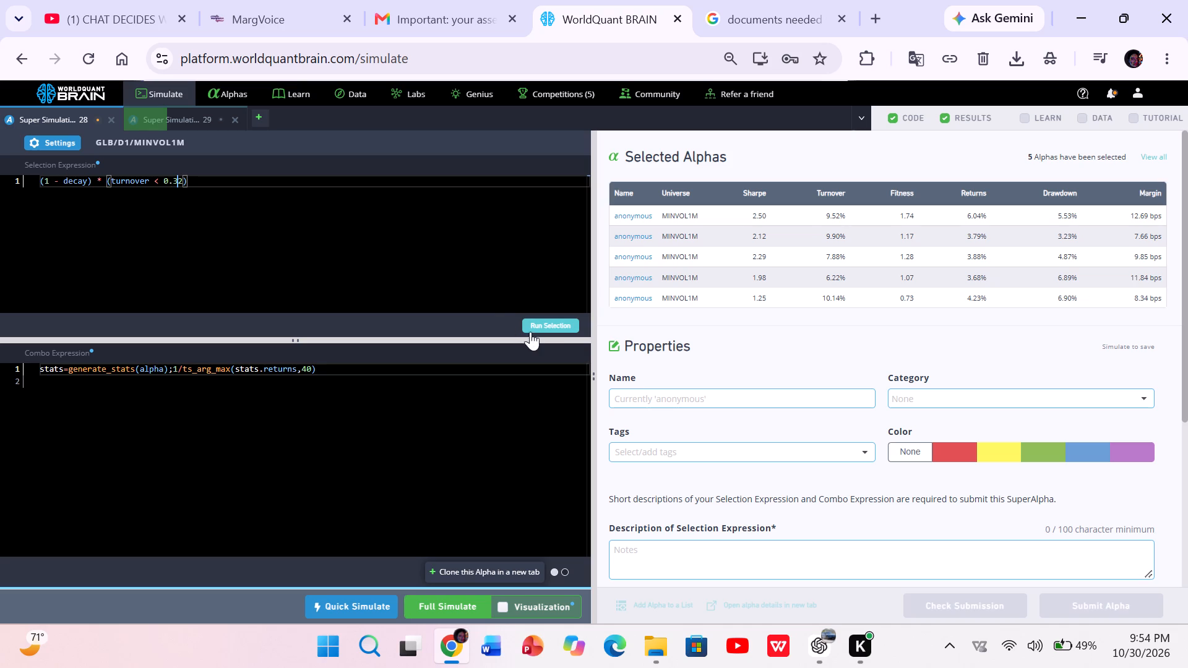
left_click(539, 322)
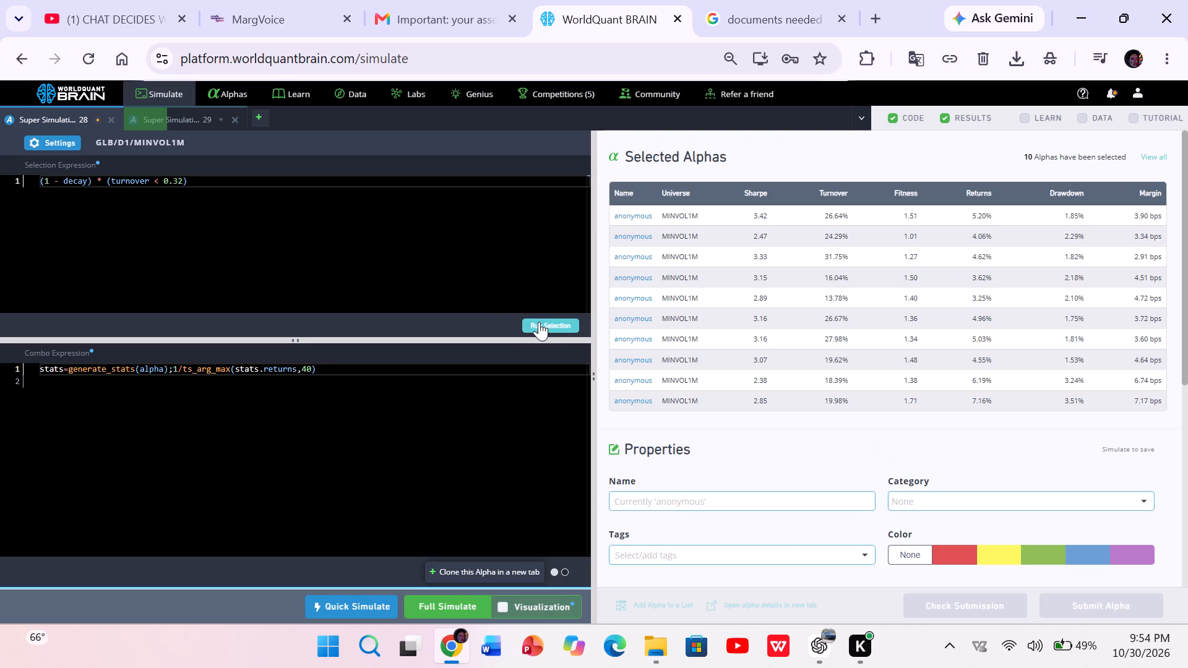
left_click(435, 610)
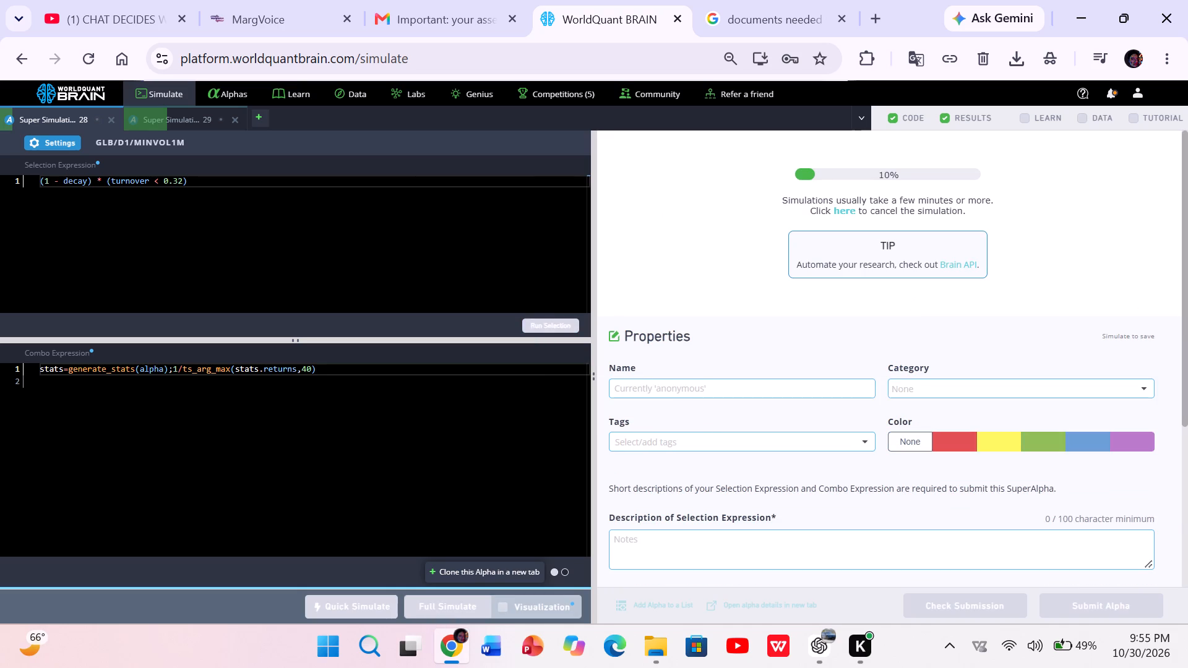
Reveal the IND SuperAlpha's test period results, review its statistics and run the production correlation check.
left_click(181, 118)
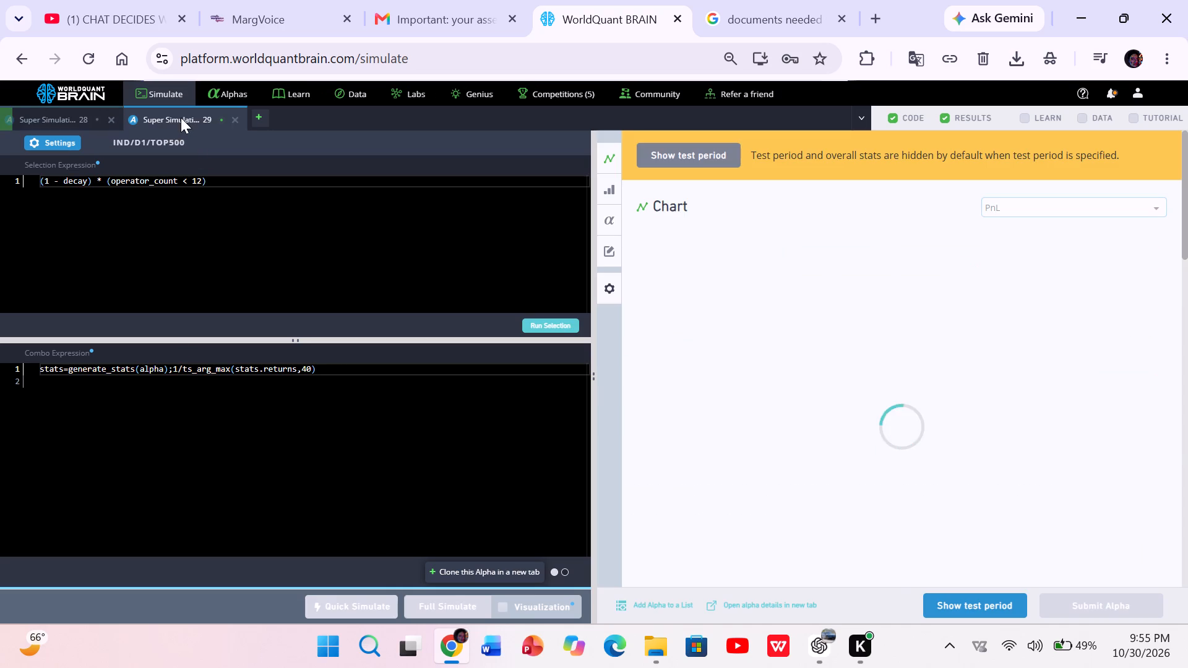
left_click(963, 597)
scroll(1001, 508, "down", 2)
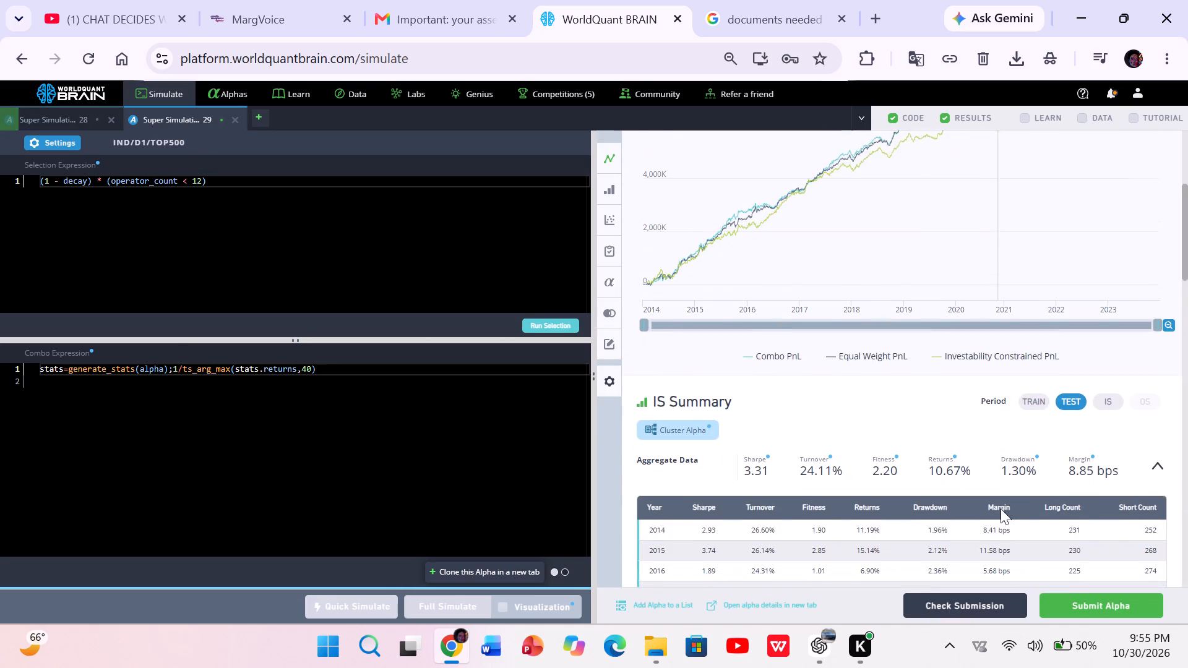
scroll(1001, 508, "down", 4)
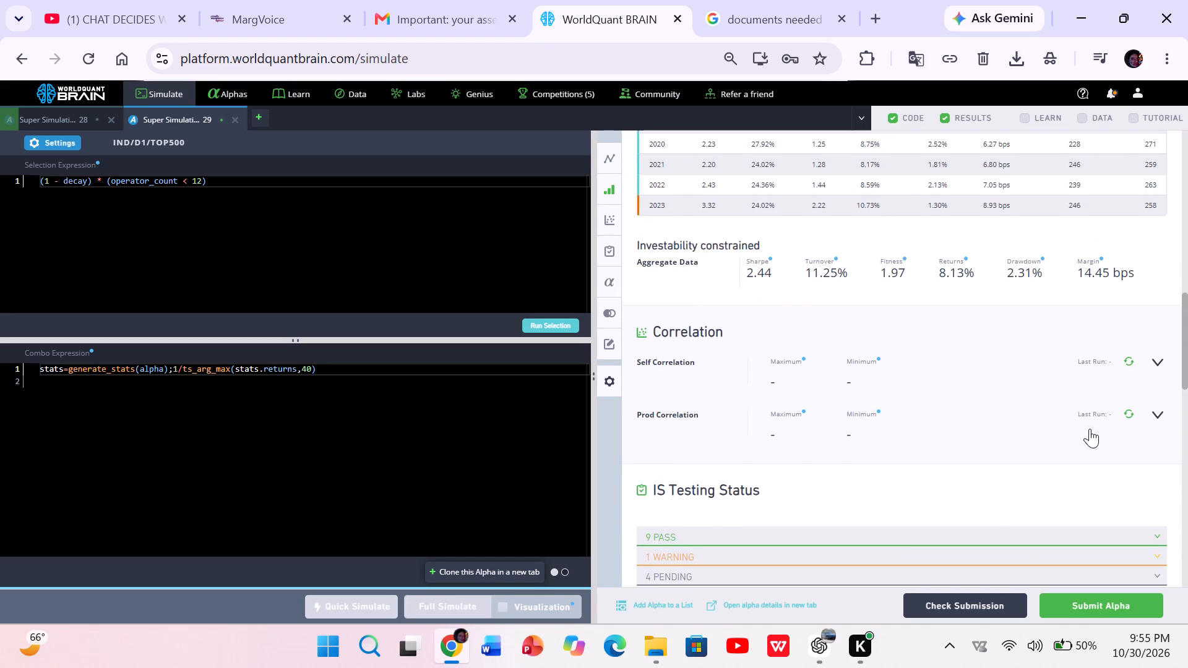
left_click(1129, 411)
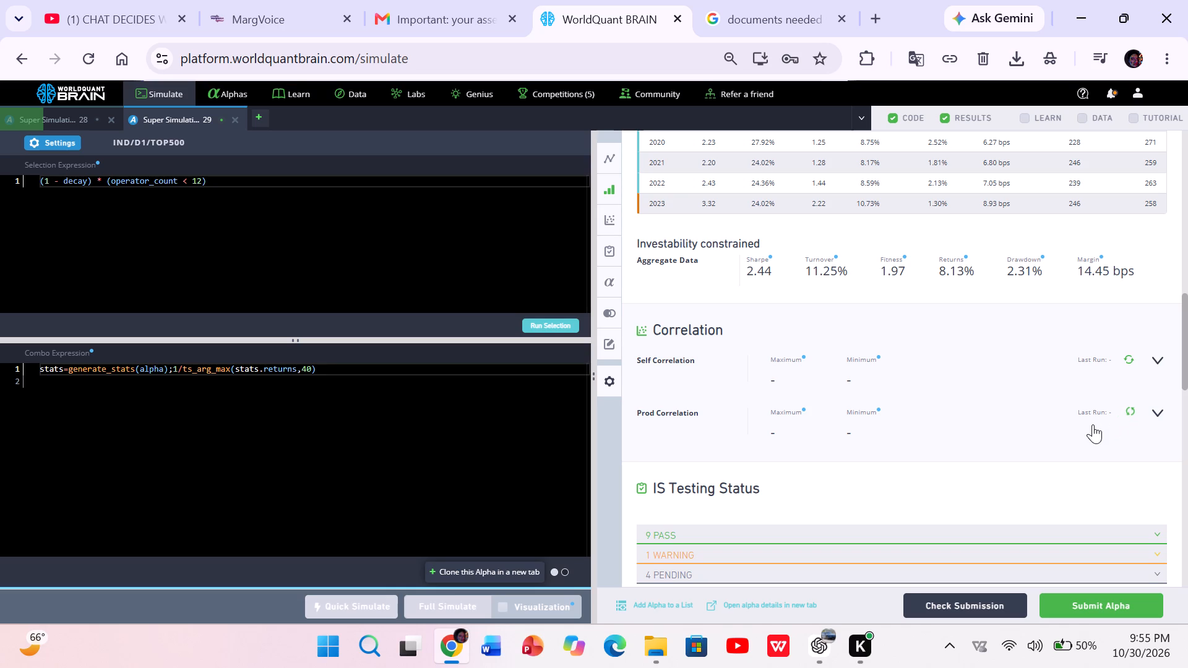
Reduce the IND SuperAlpha's truncation by two further decimal places, apply the settings and start the full simulation.
left_click(74, 135)
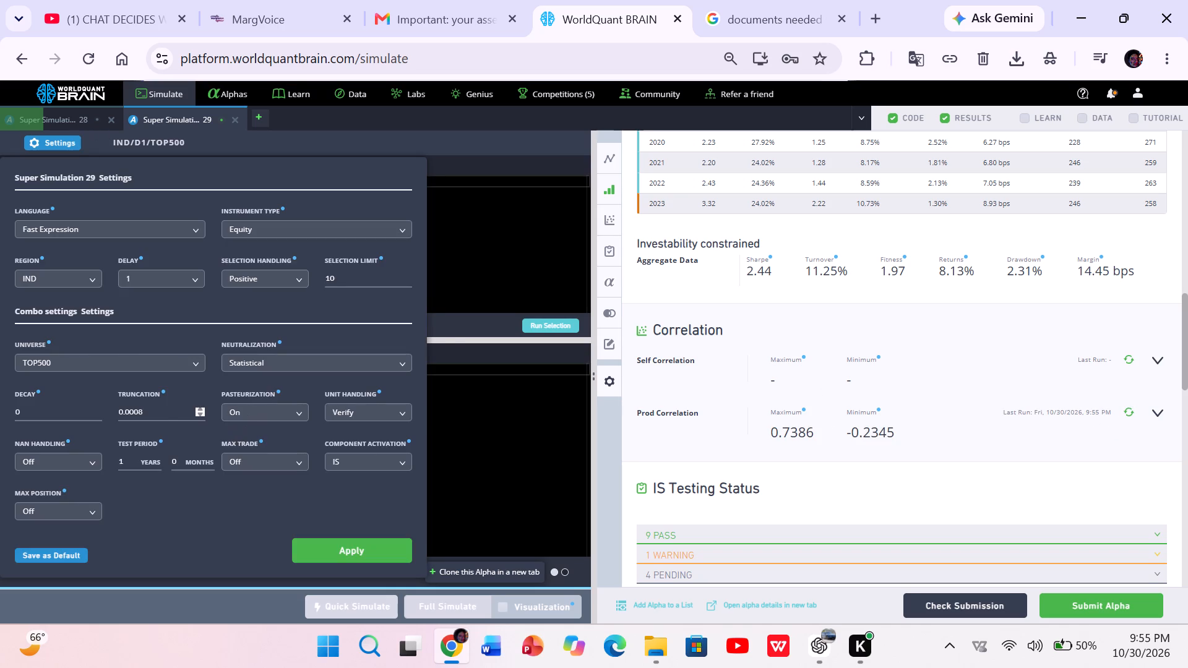
left_click(132, 415)
type("00")
left_click(351, 552)
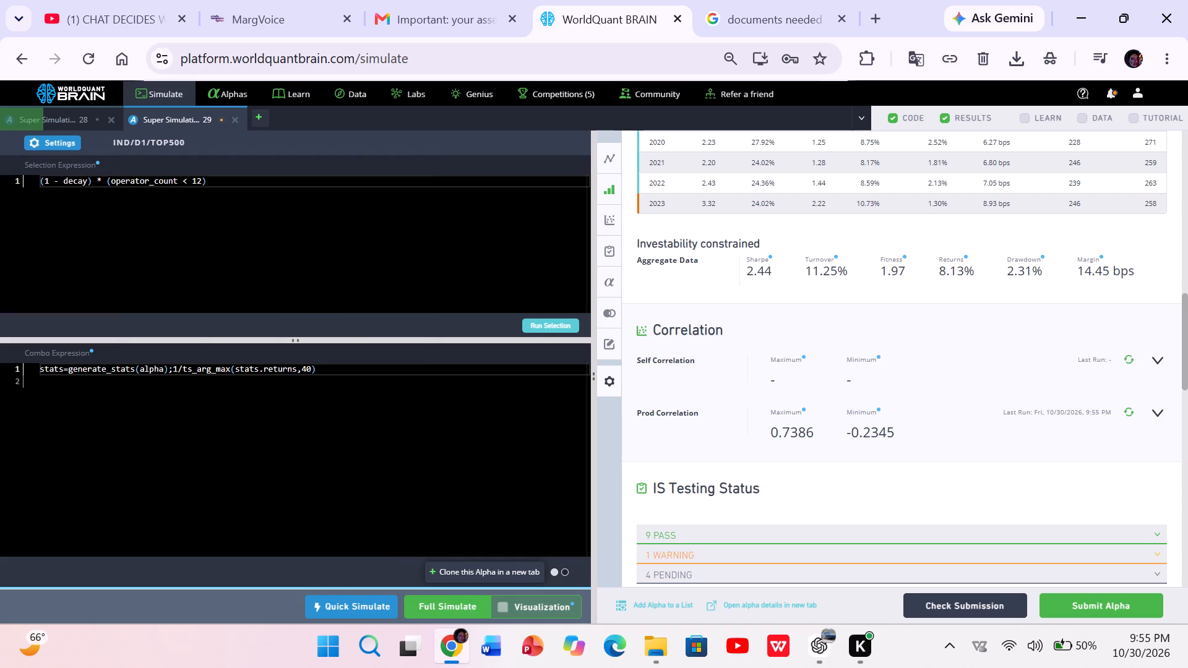
left_click(431, 612)
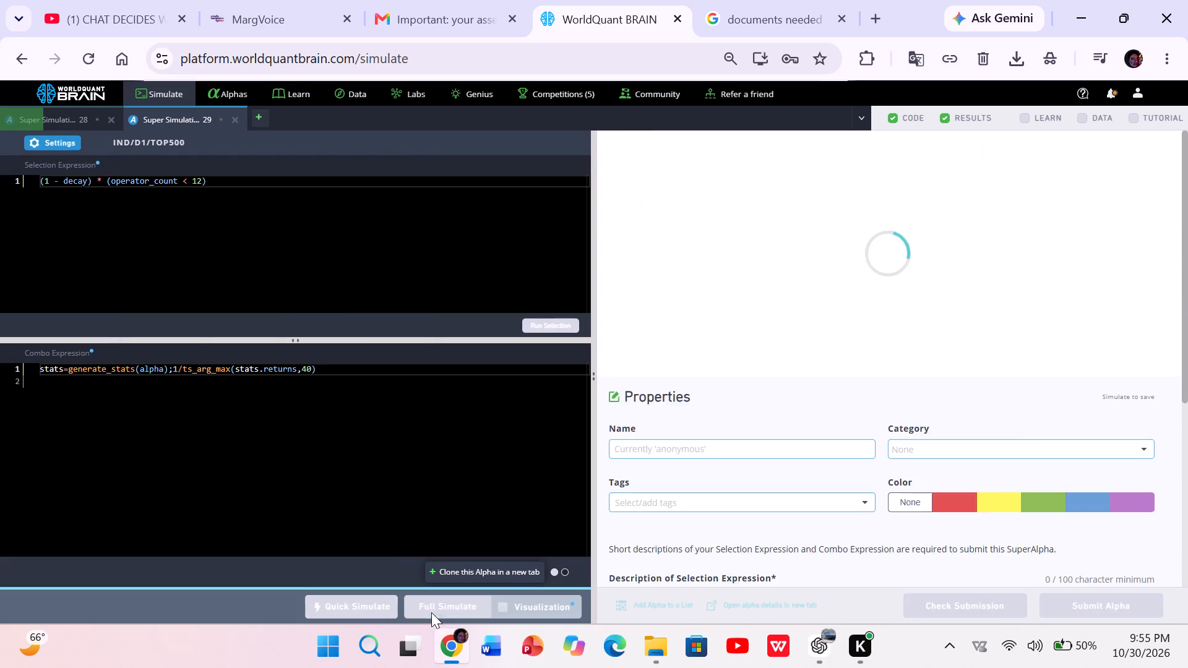
Return to the GLB SuperAlpha to check its running simulation.
left_click(22, 116)
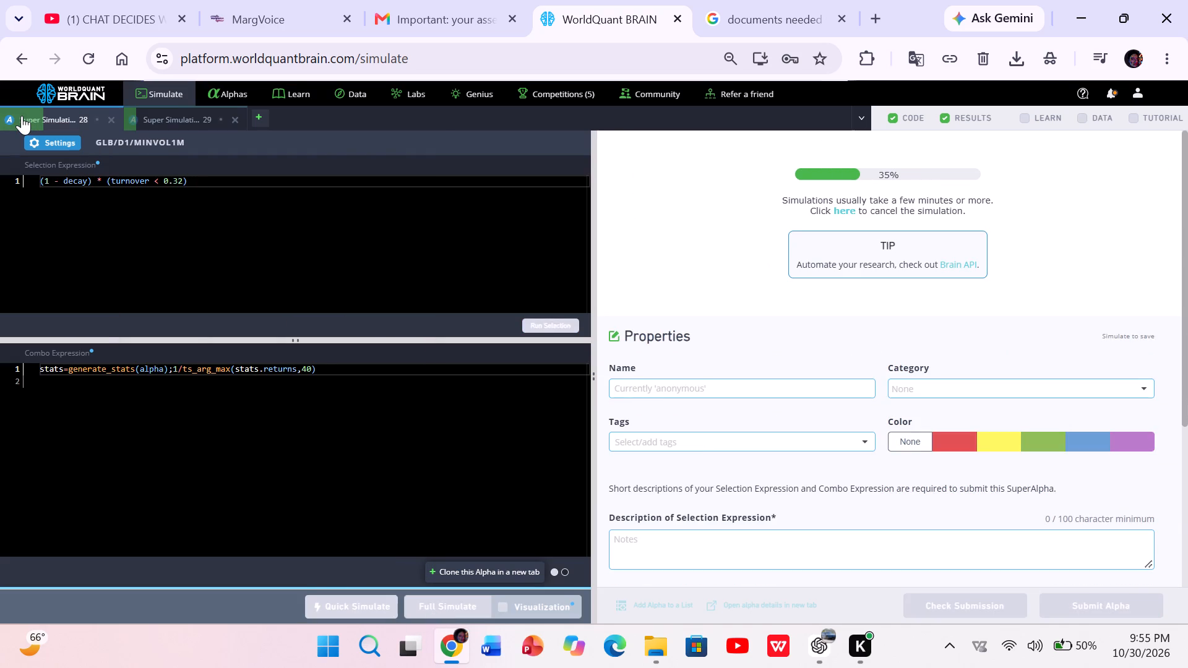
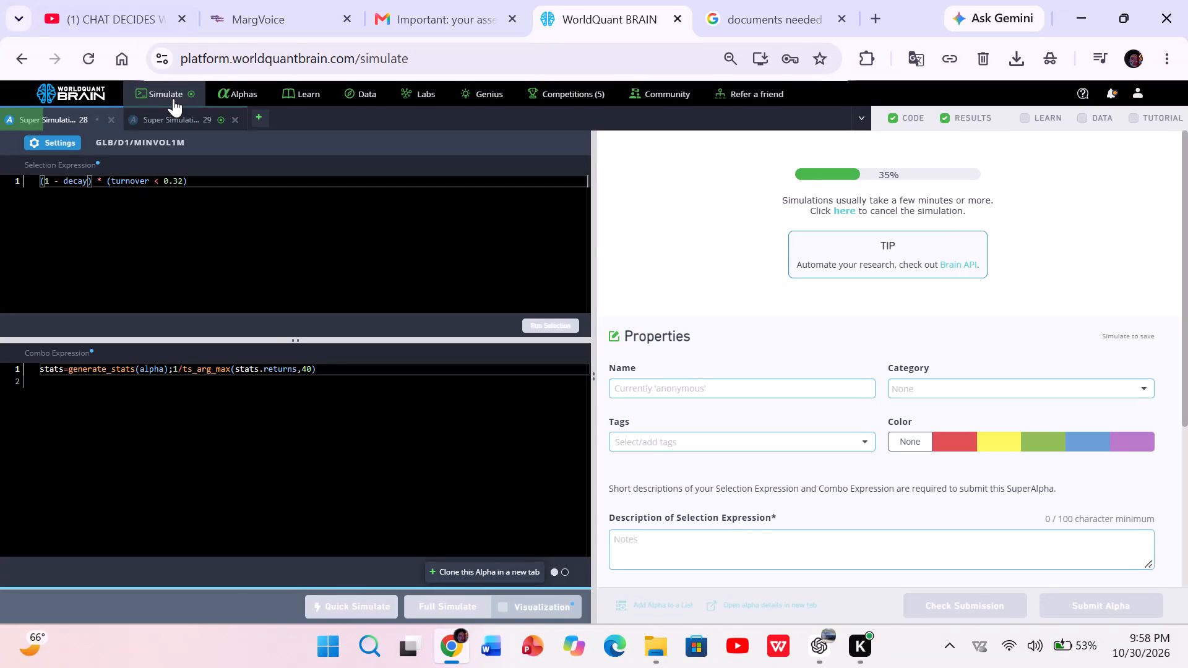
Reveal the IND SuperAlpha's test period results, review its yearly statistics and run the production correlation check.
left_click(179, 109)
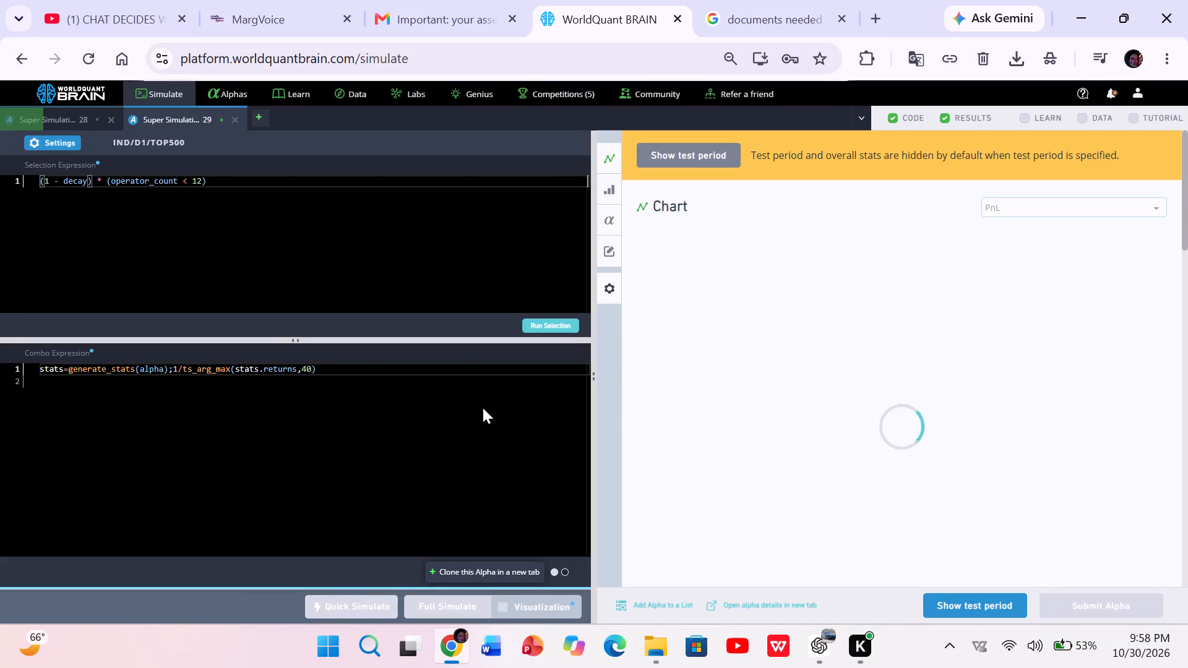
left_click(963, 599)
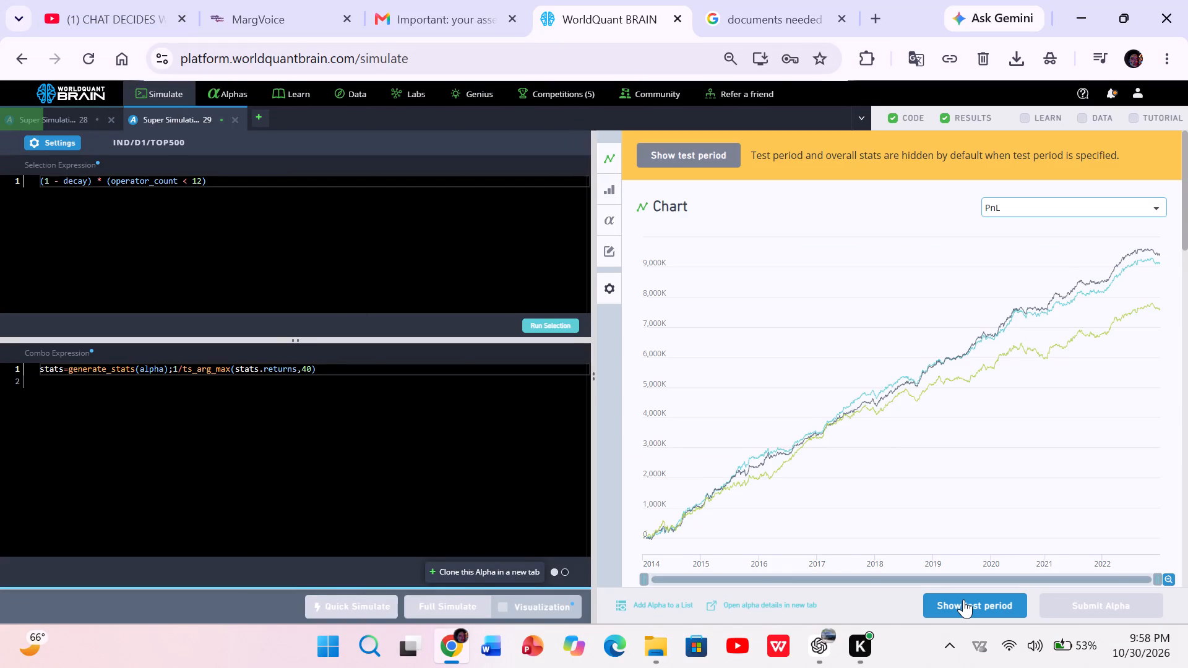
scroll(1072, 468, "down", 2)
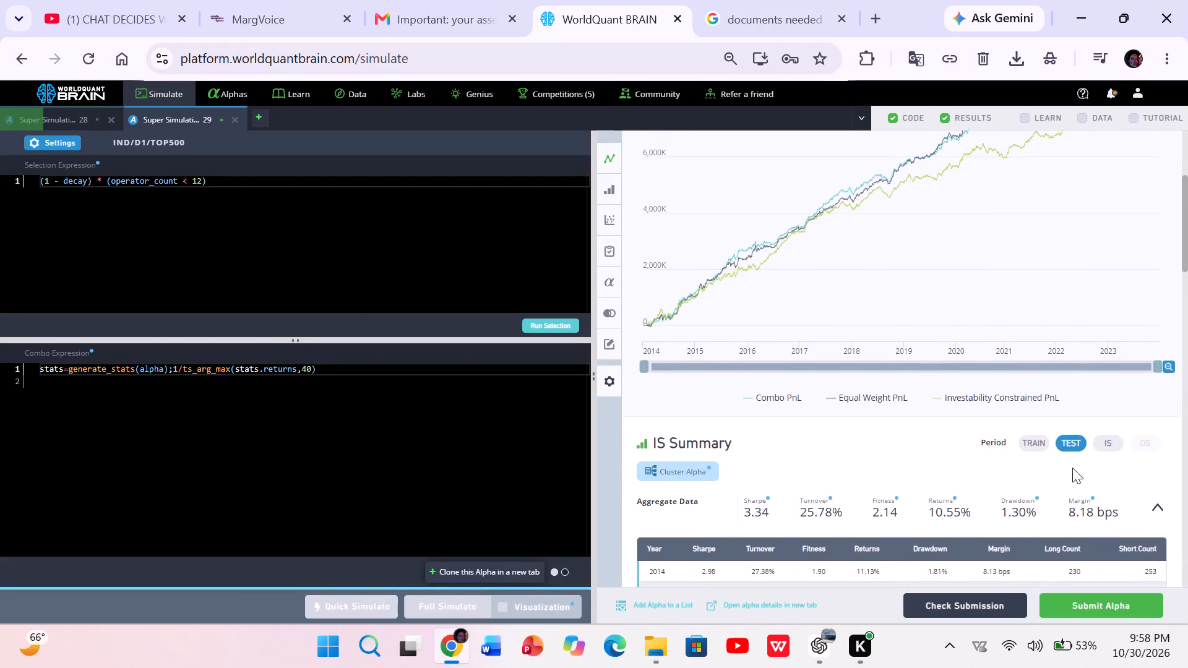
scroll(1072, 468, "down", 3)
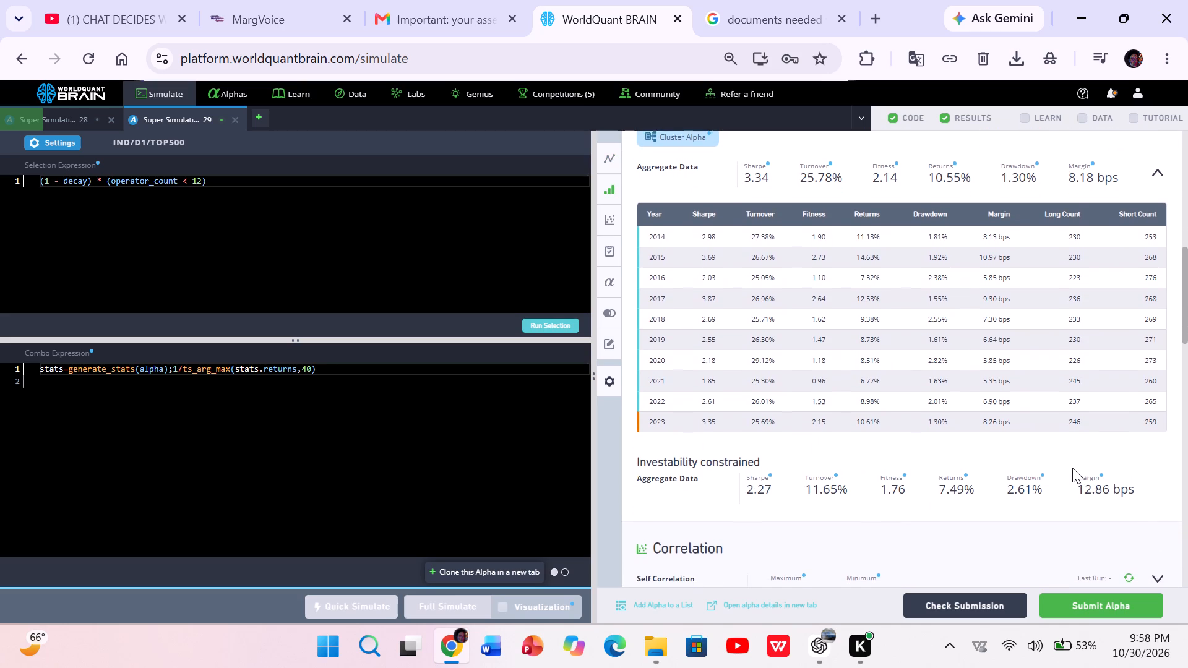
scroll(1072, 468, "down", 2)
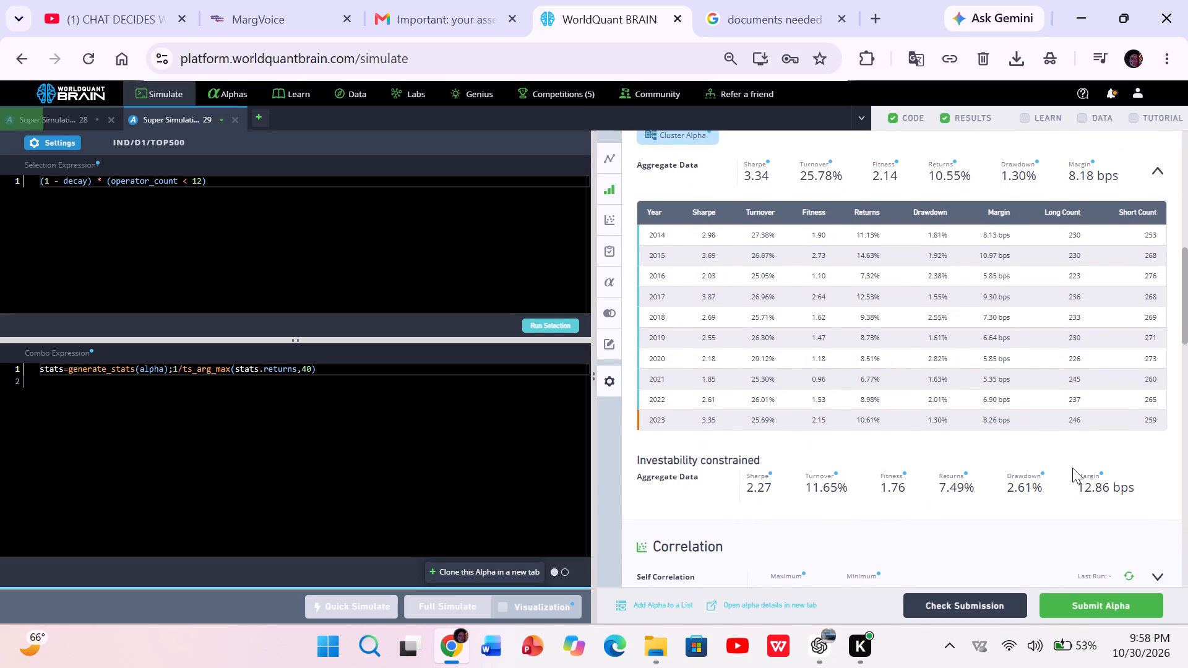
scroll(1072, 468, "down", 1)
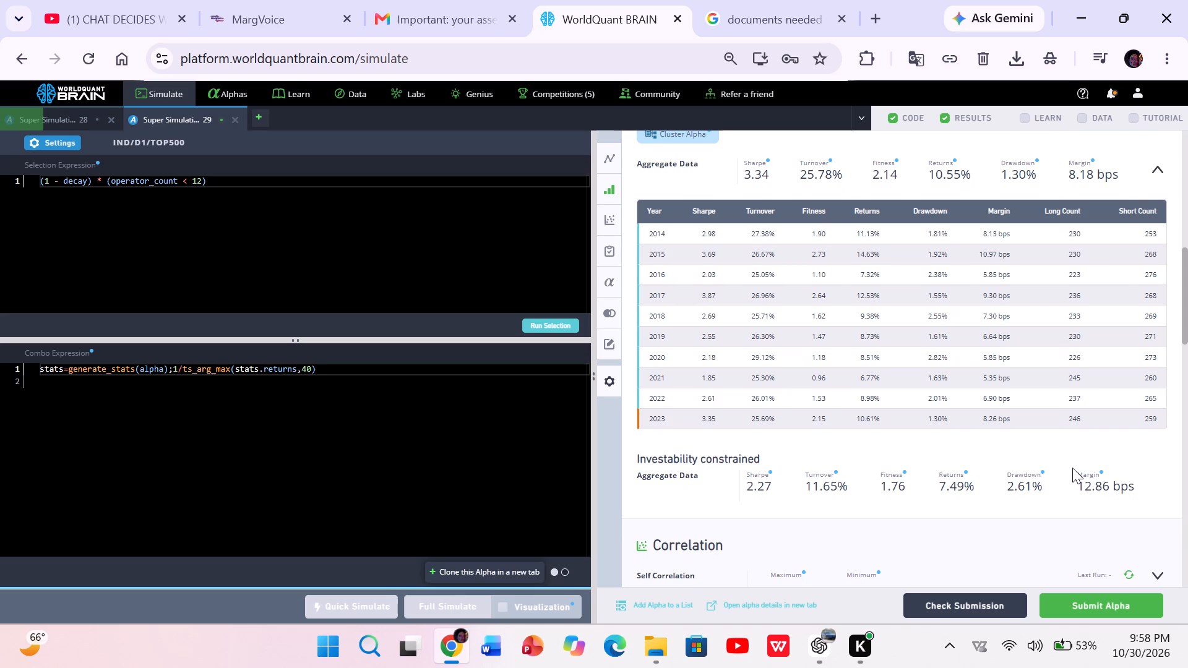
scroll(1072, 468, "down", 2)
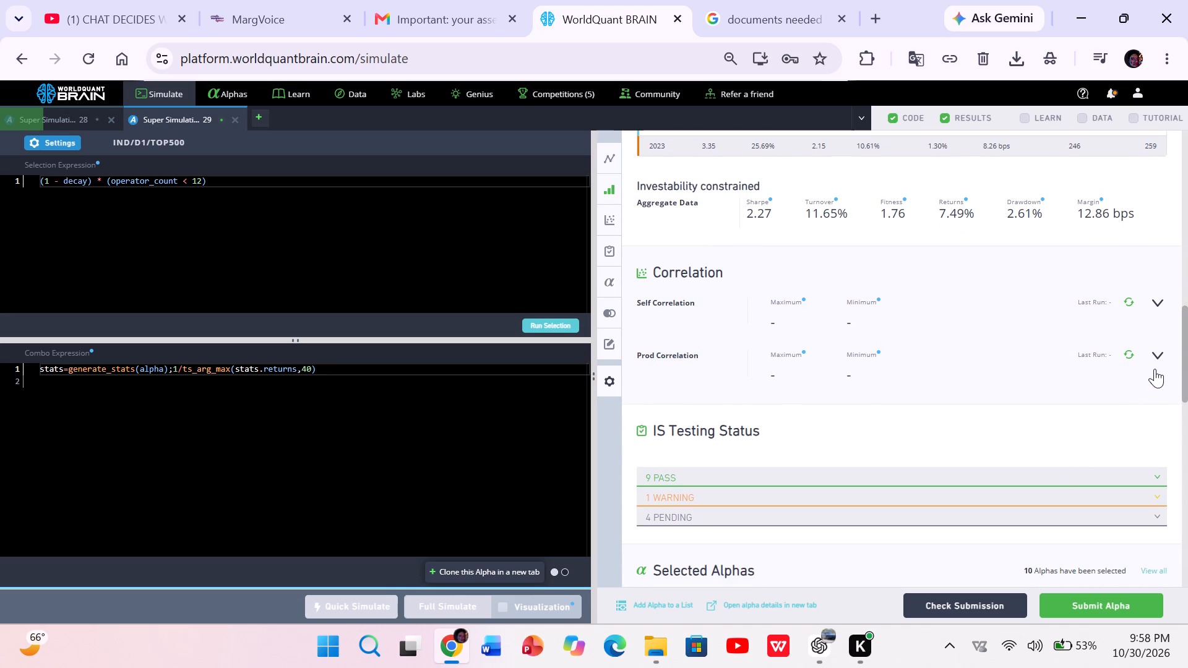
left_click(1129, 352)
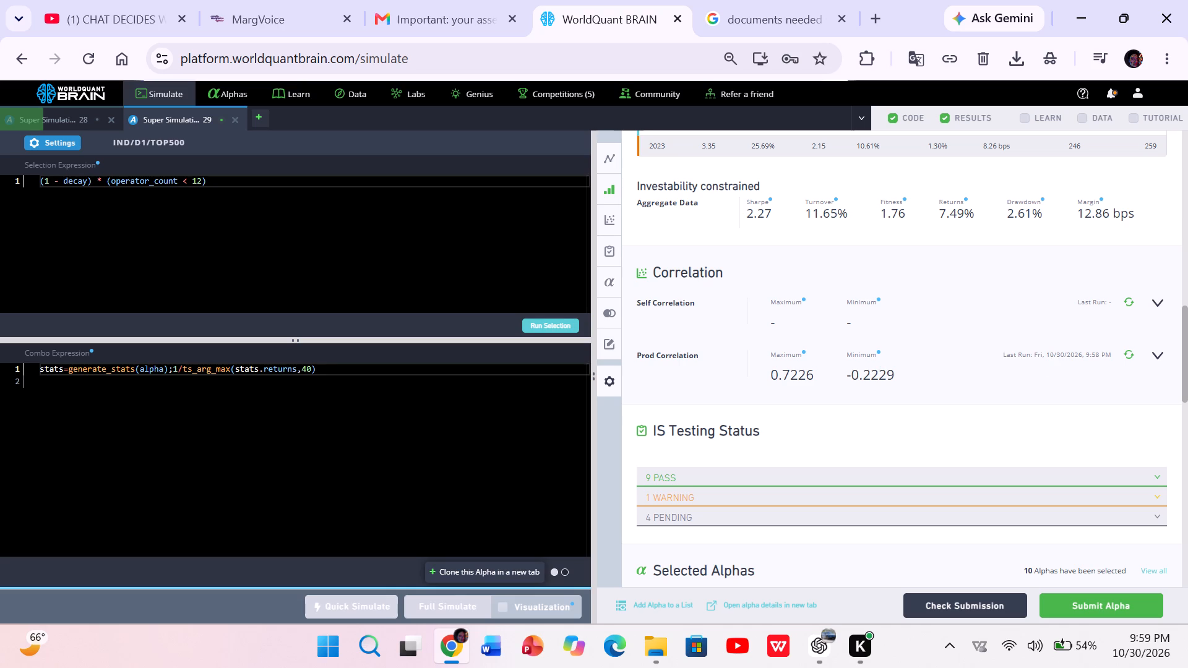
Set the ts_arg_max window in the IND SuperAlpha's combo expression to 5 and start the full simulation.
double_click(306, 371)
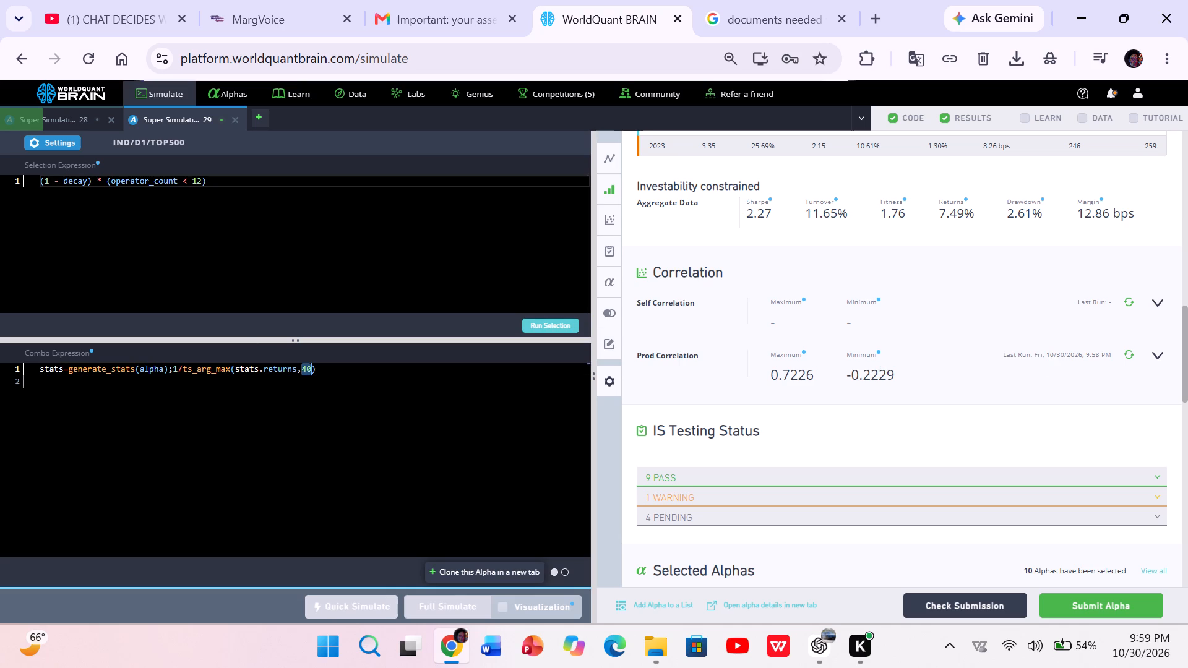
key("5")
left_click(458, 598)
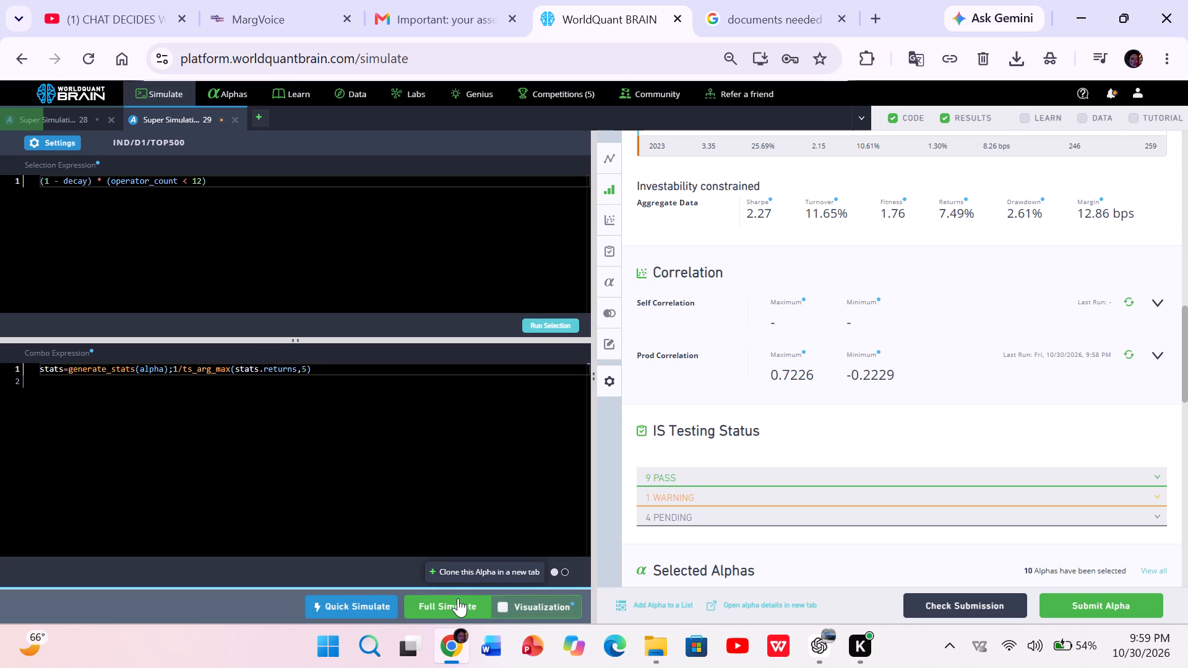
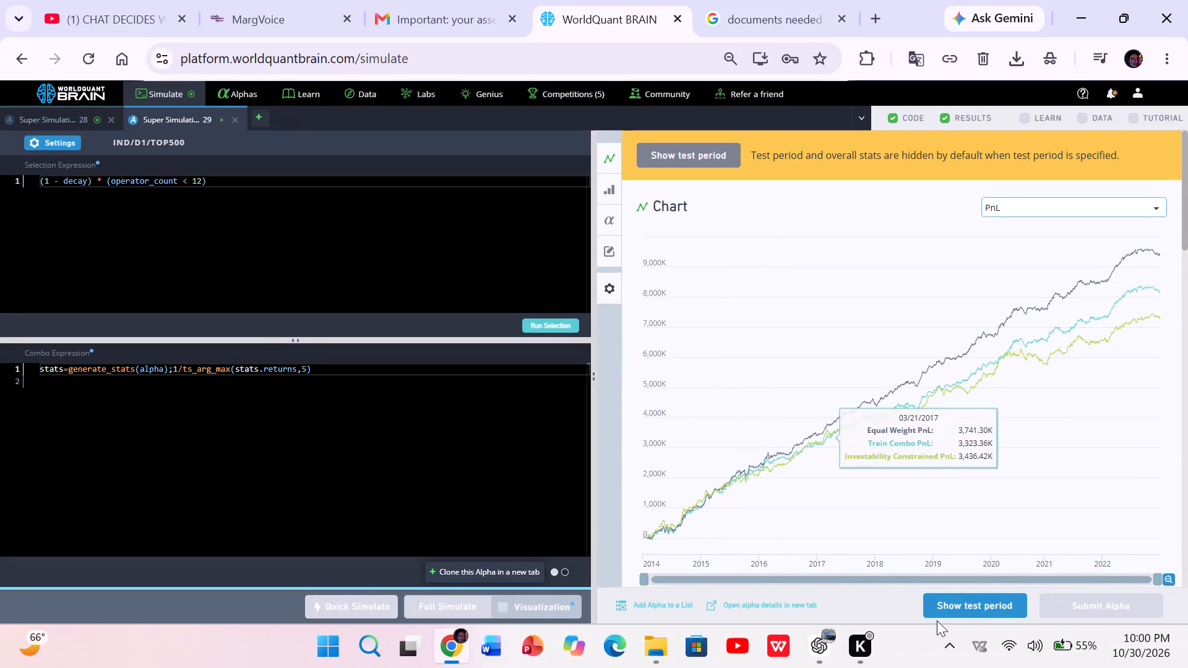
Reveal the IND SuperAlpha's test period results and review its yearly statistics and testing status.
left_click(994, 608)
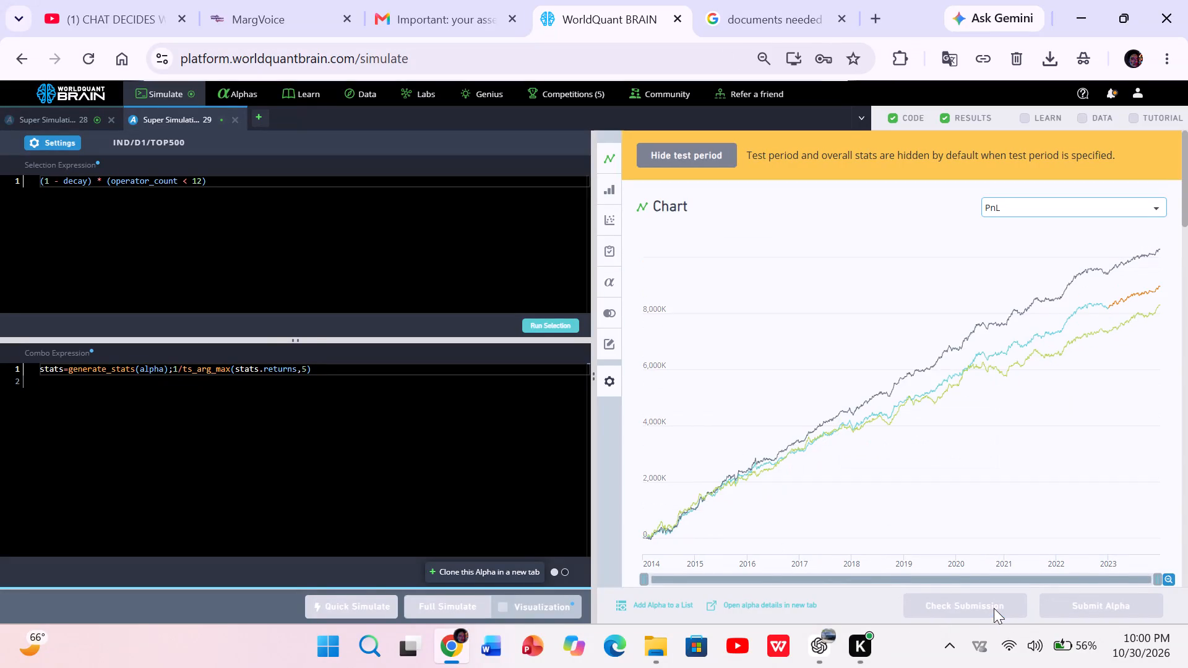
scroll(1004, 421, "down", 5)
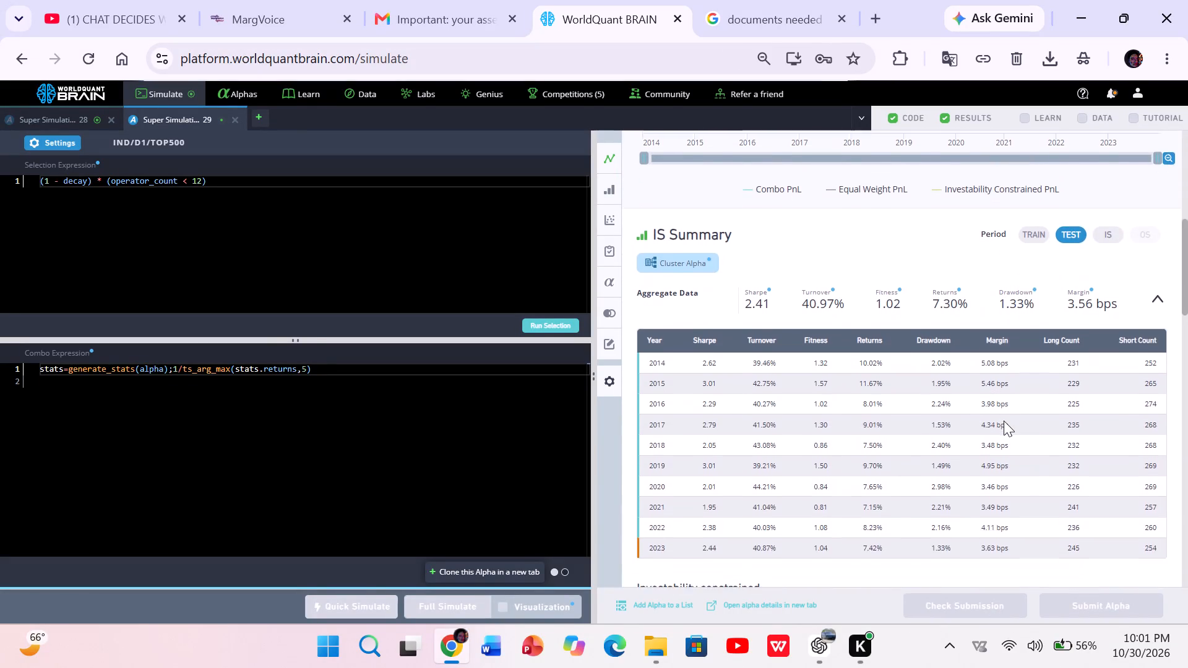
scroll(1004, 421, "down", 2)
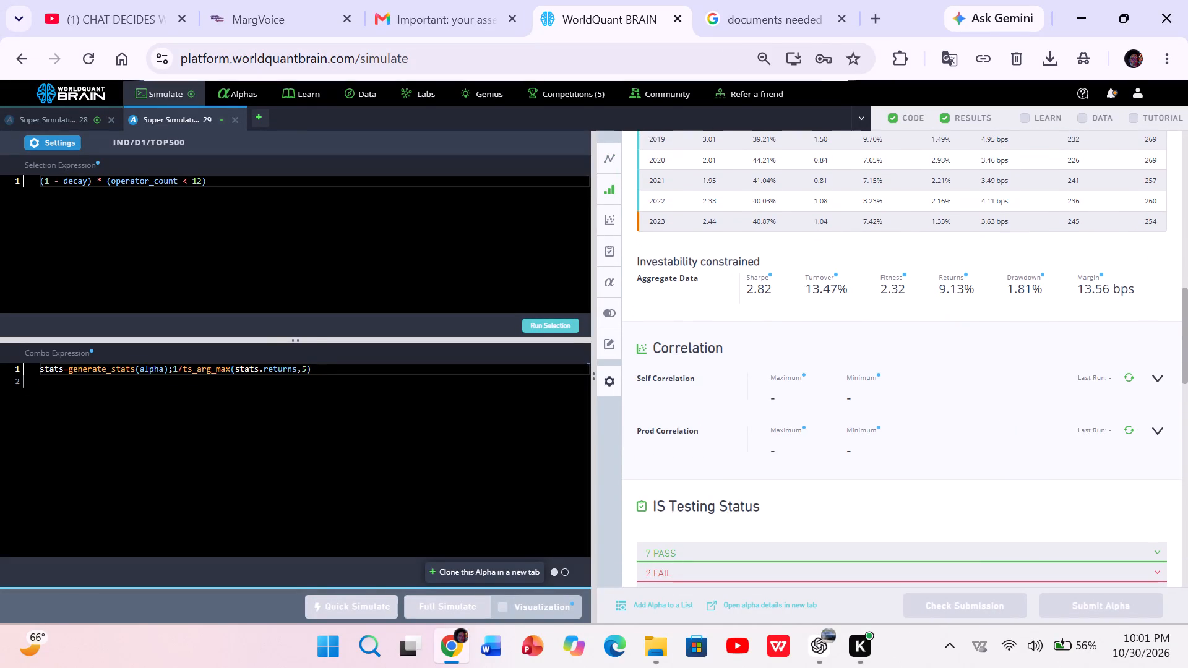
Set the ts_arg_max window in the IND SuperAlpha's combo expression to 115 and start the full simulation.
left_click(301, 369)
type("11")
left_click(420, 597)
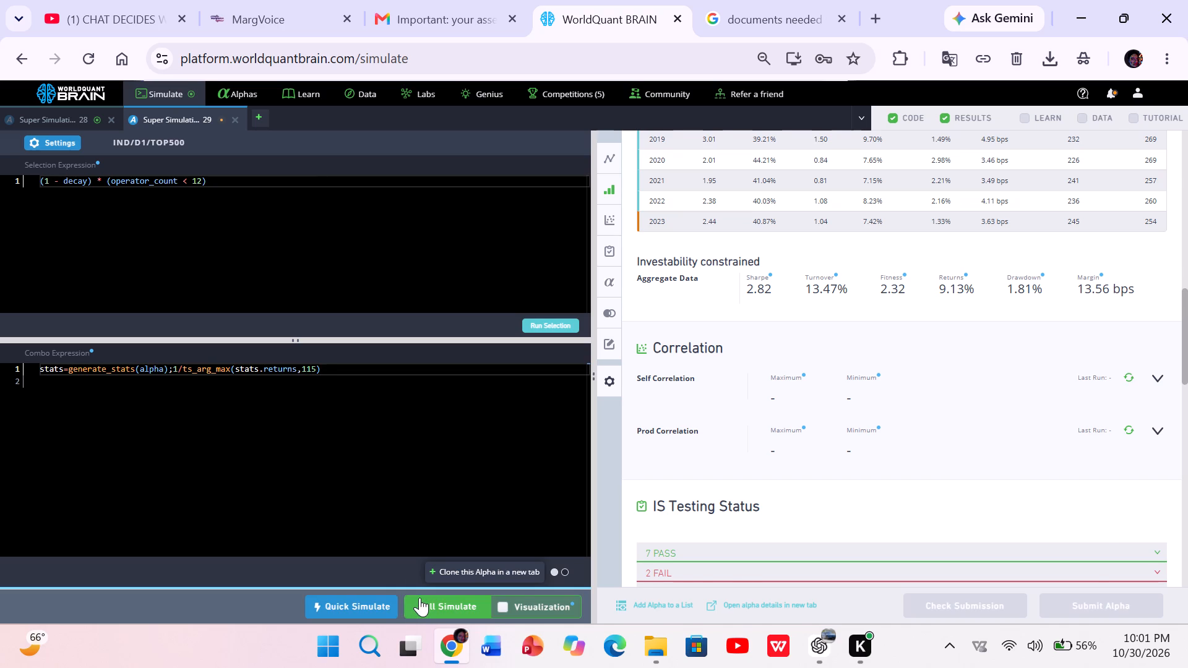
Reveal the GLB SuperAlpha's test period results, review its yearly and regional statistics and run the production correlation check.
left_click(89, 115)
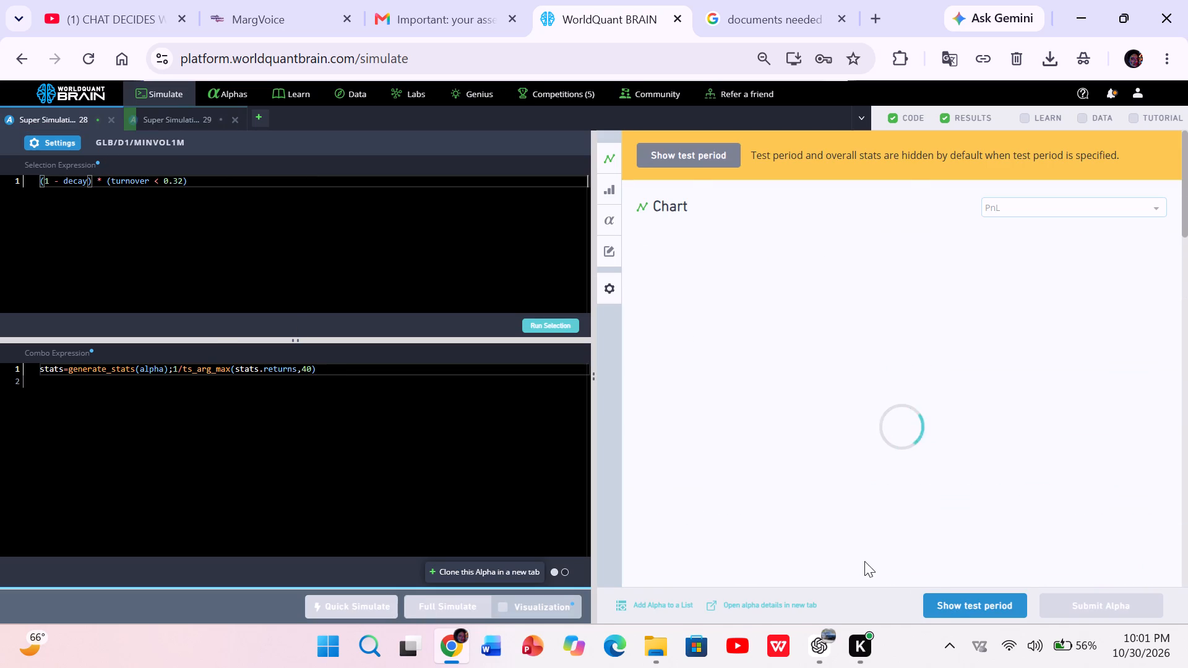
left_click(952, 601)
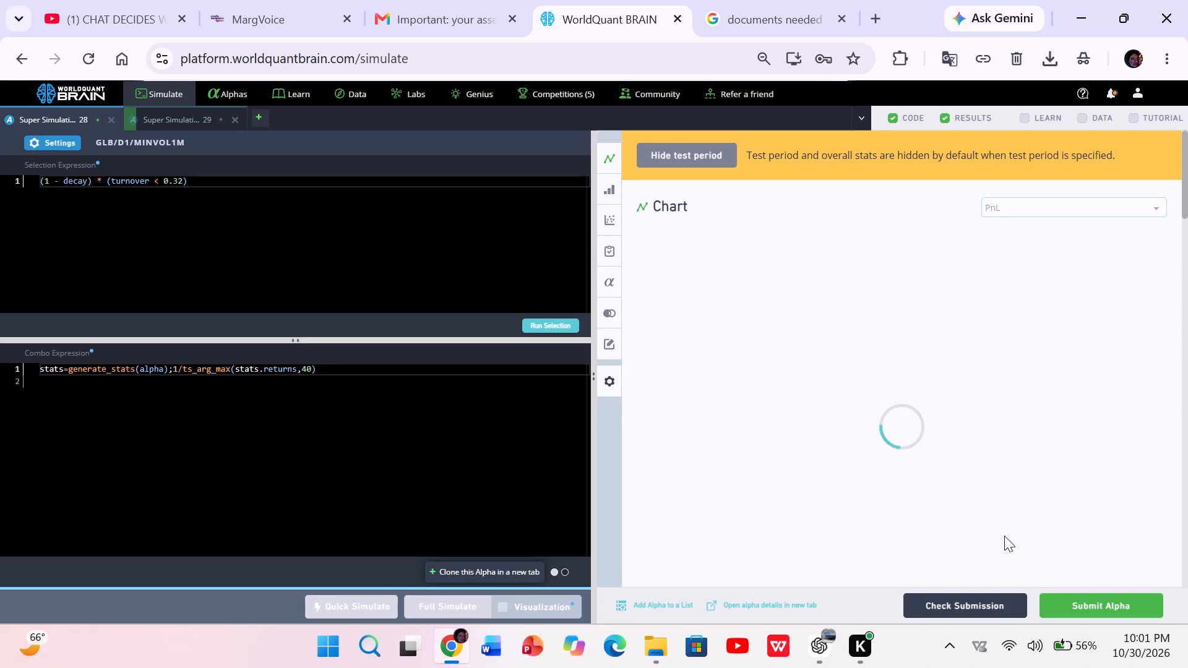
scroll(1004, 536, "down", 5)
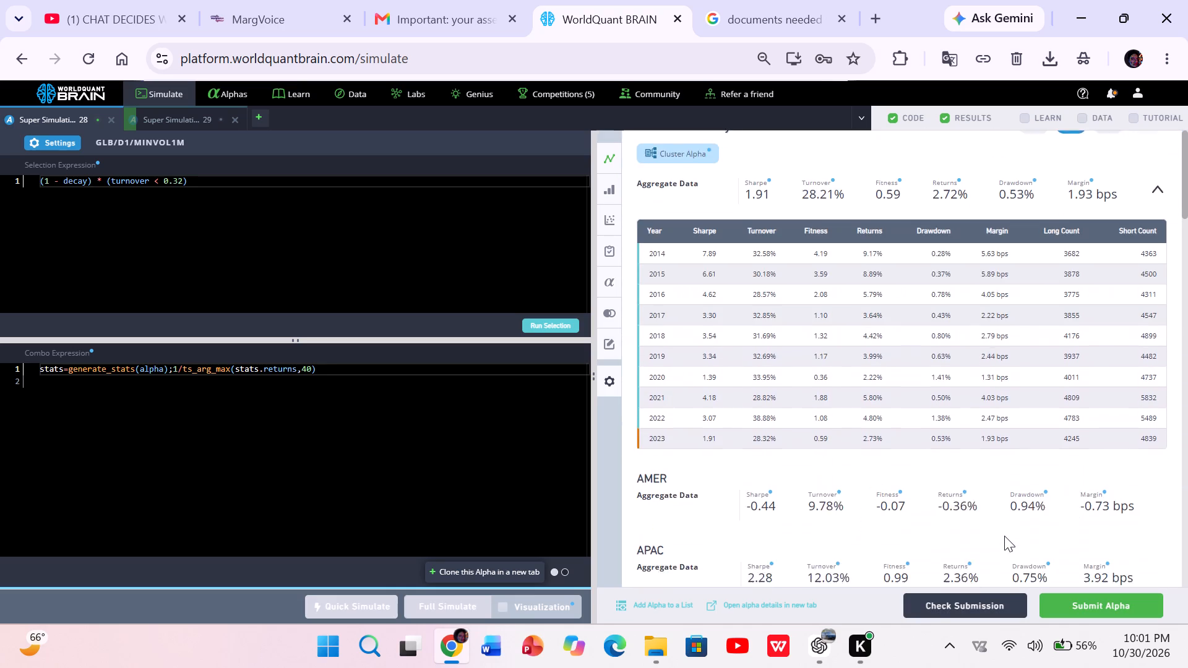
scroll(1004, 536, "down", 3)
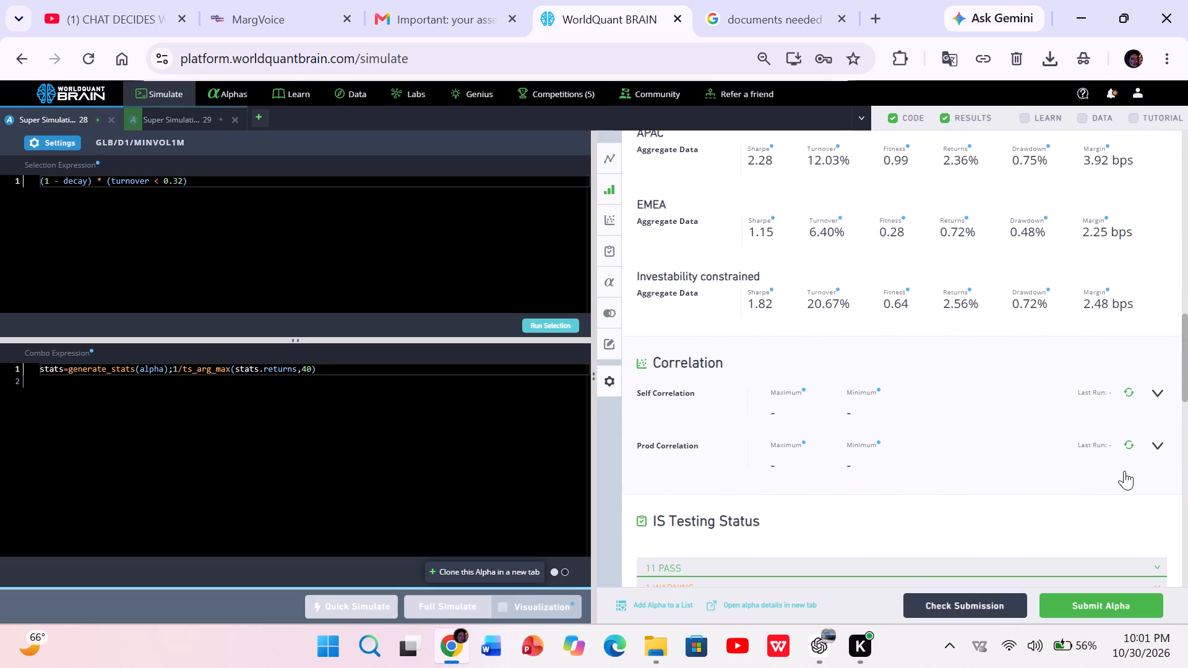
left_click_drag(1124, 471, 1129, 443)
left_click(1129, 443)
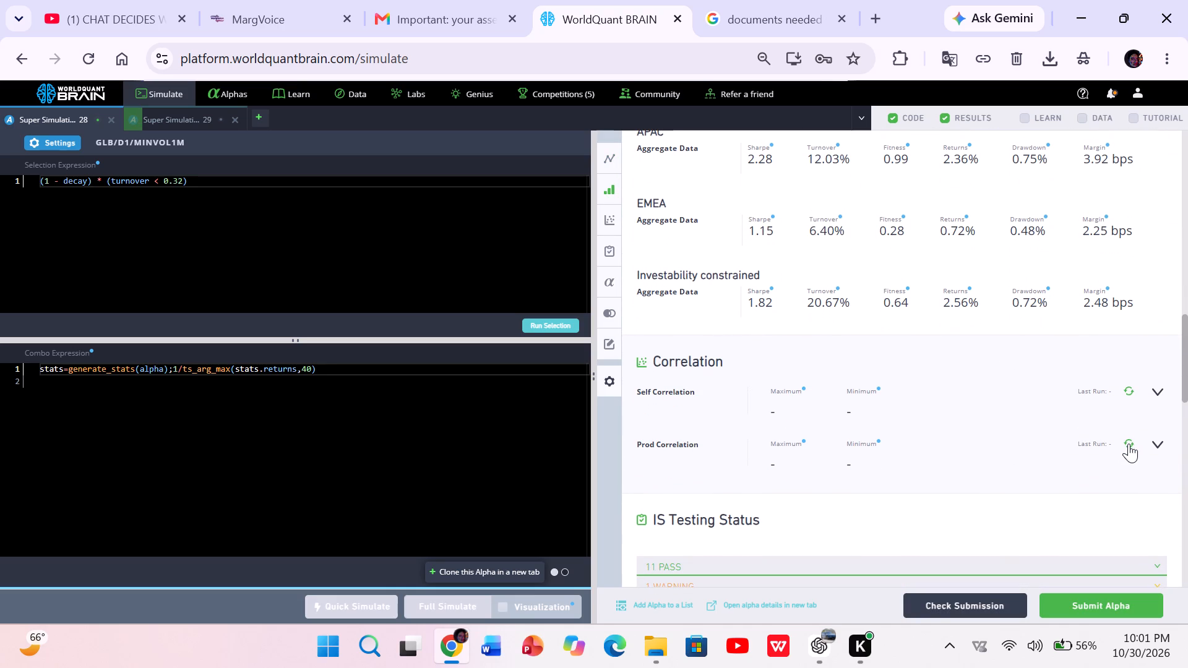
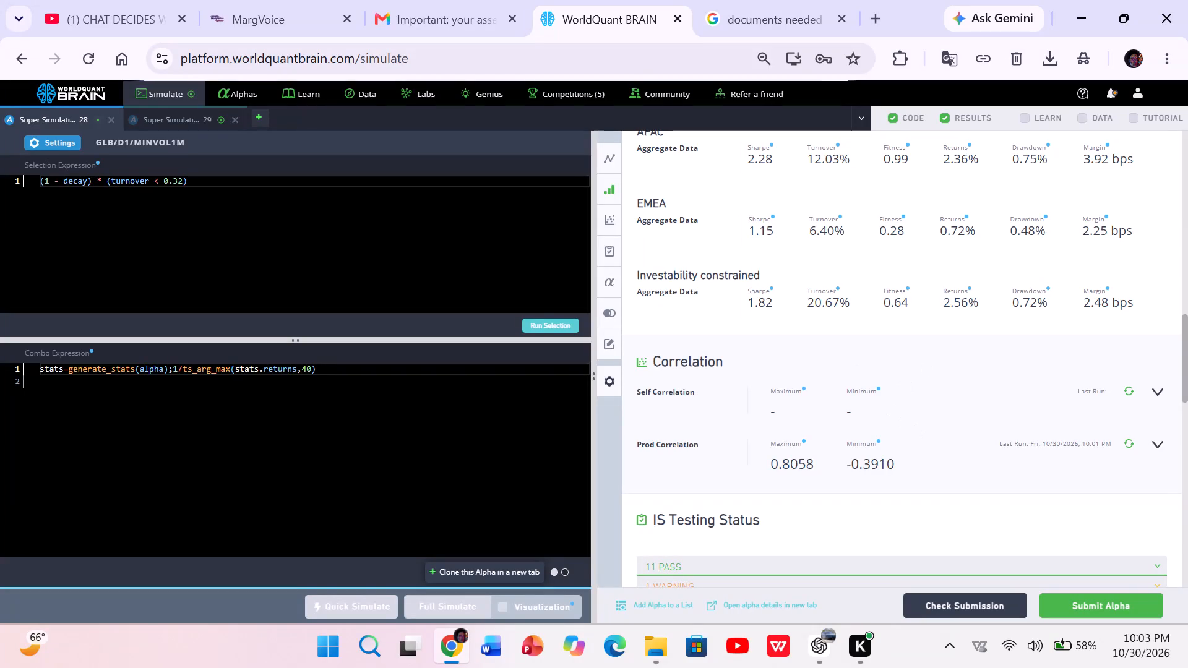
Change the GLB SuperAlpha's selection expression to (1 - decay)/ (turnover < 0.32), run the selection and start the full simulation.
left_click(103, 181)
key("BackSpace")
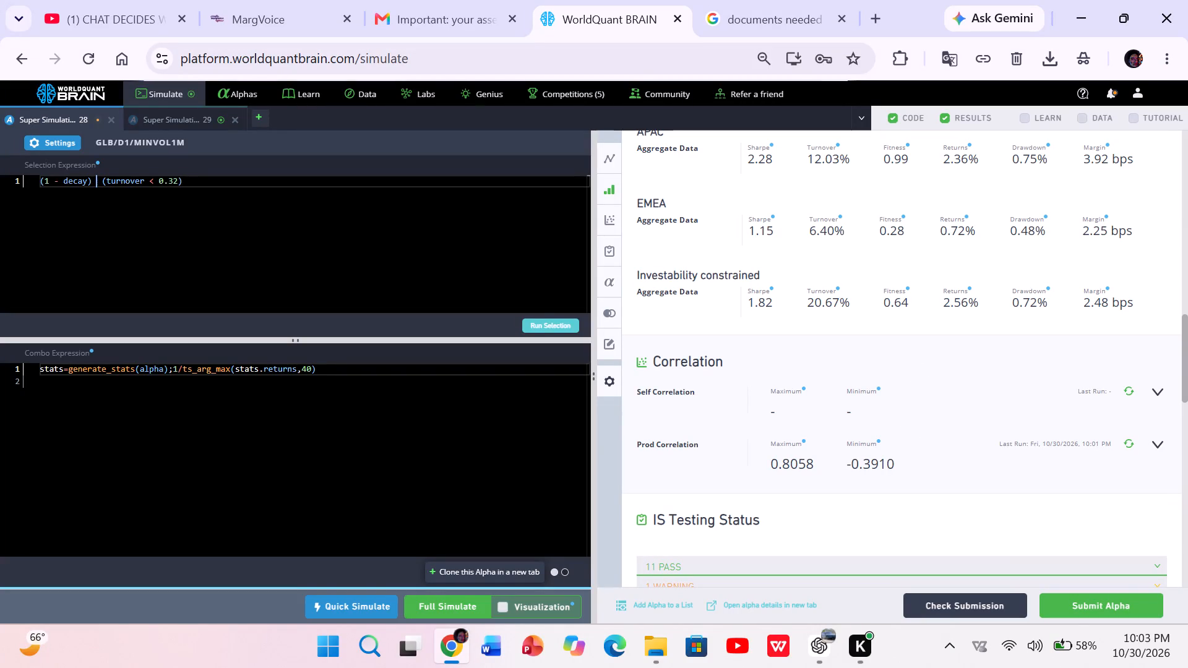
key("BackSpace")
key("slash")
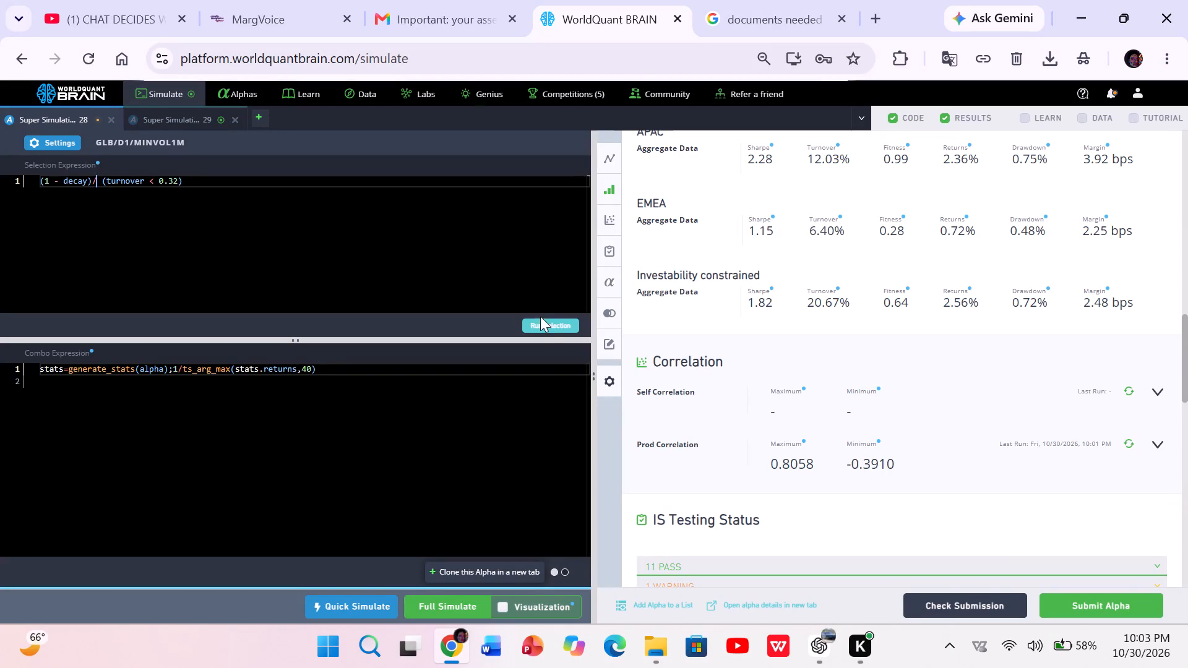
left_click(544, 330)
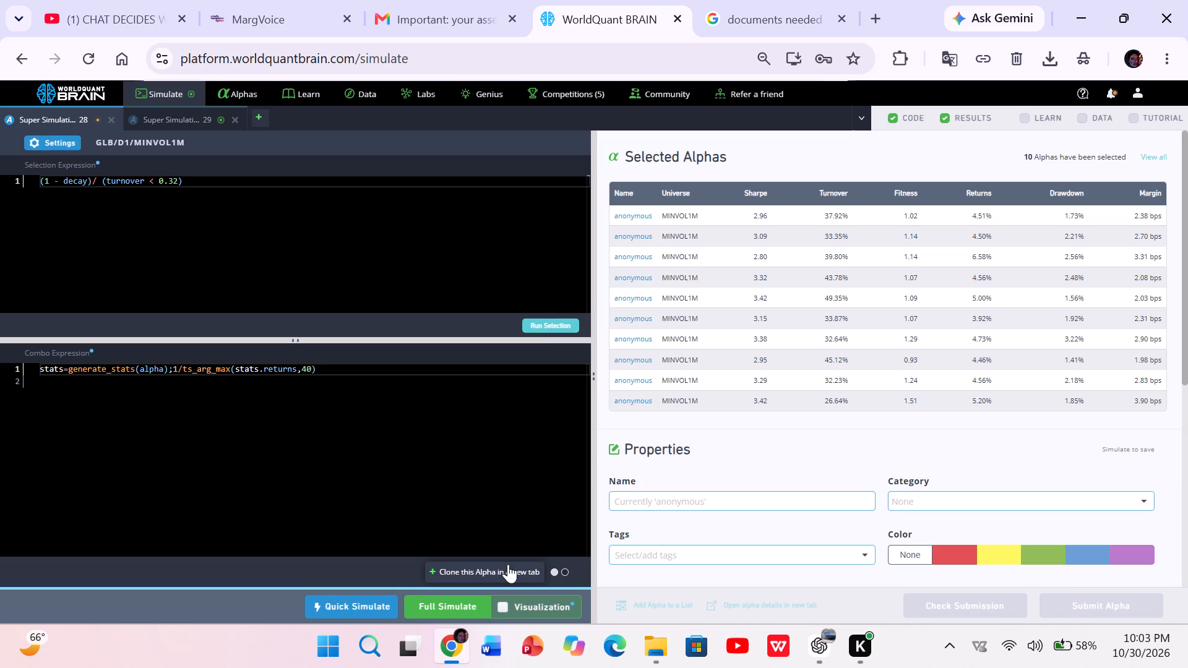
left_click(464, 606)
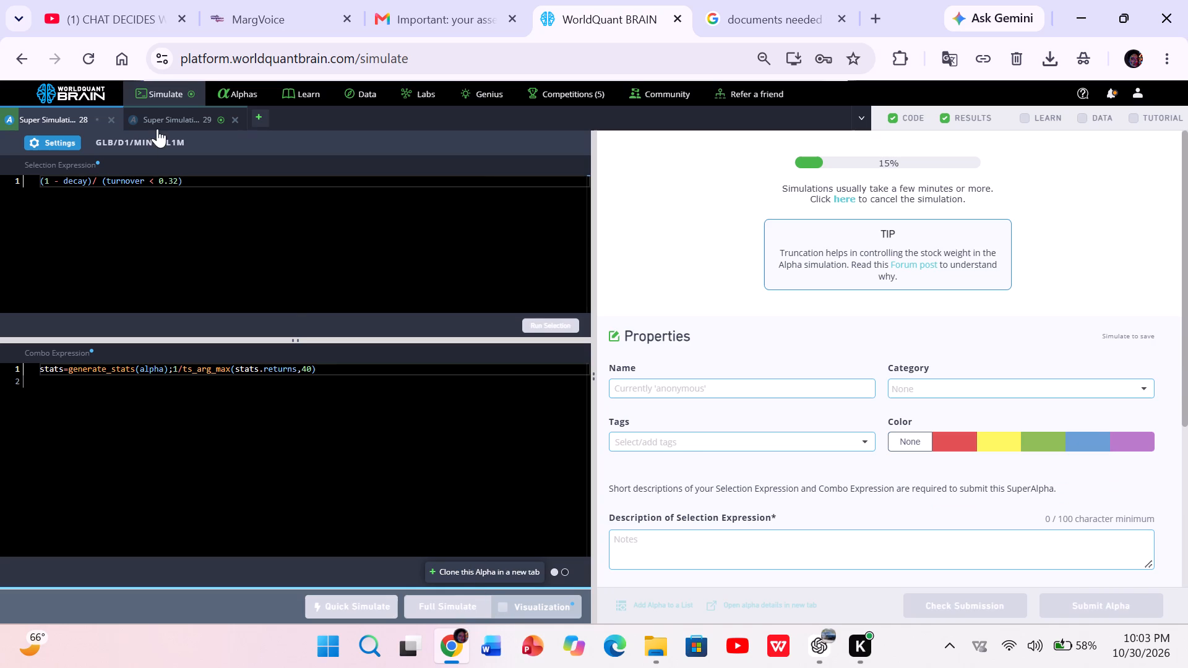
Reveal the IND SuperAlpha's test period results, review its testing status and selected Alphas, and run the production correlation check.
left_click(177, 120)
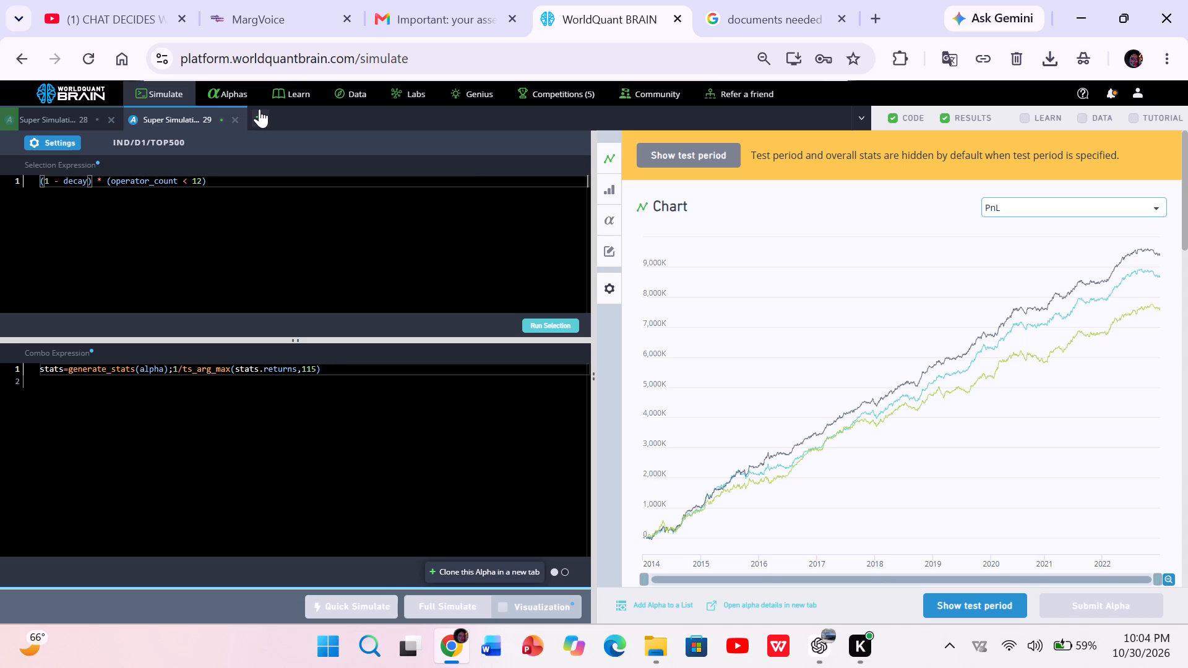
left_click(968, 606)
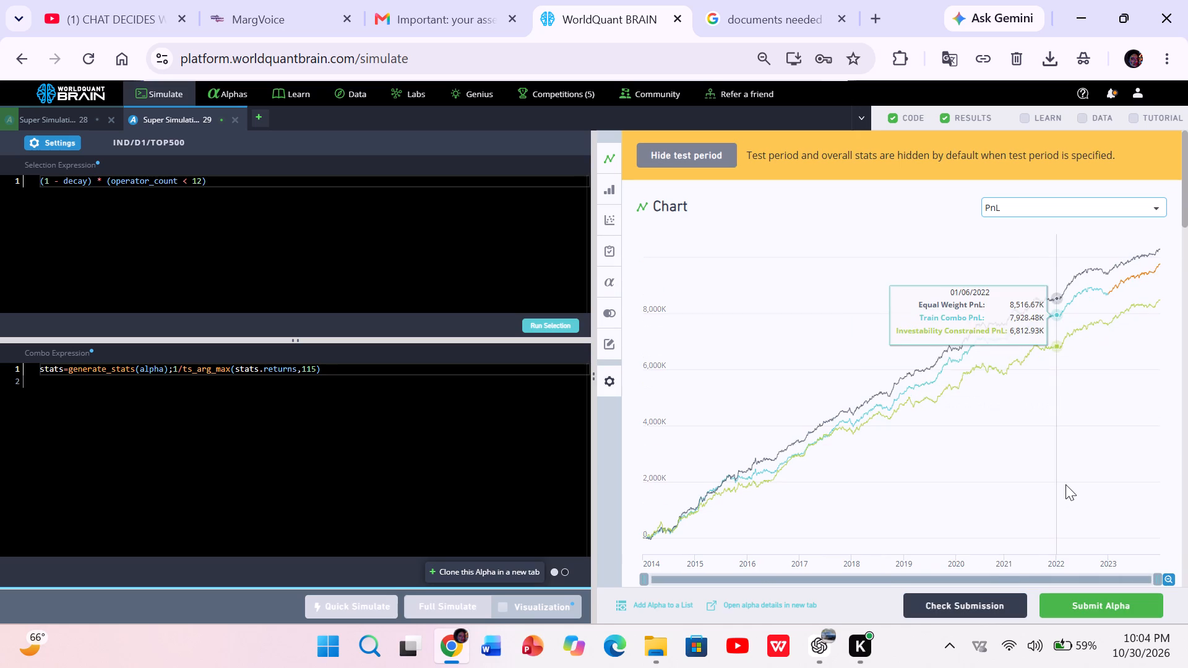
scroll(1065, 484, "down", 5)
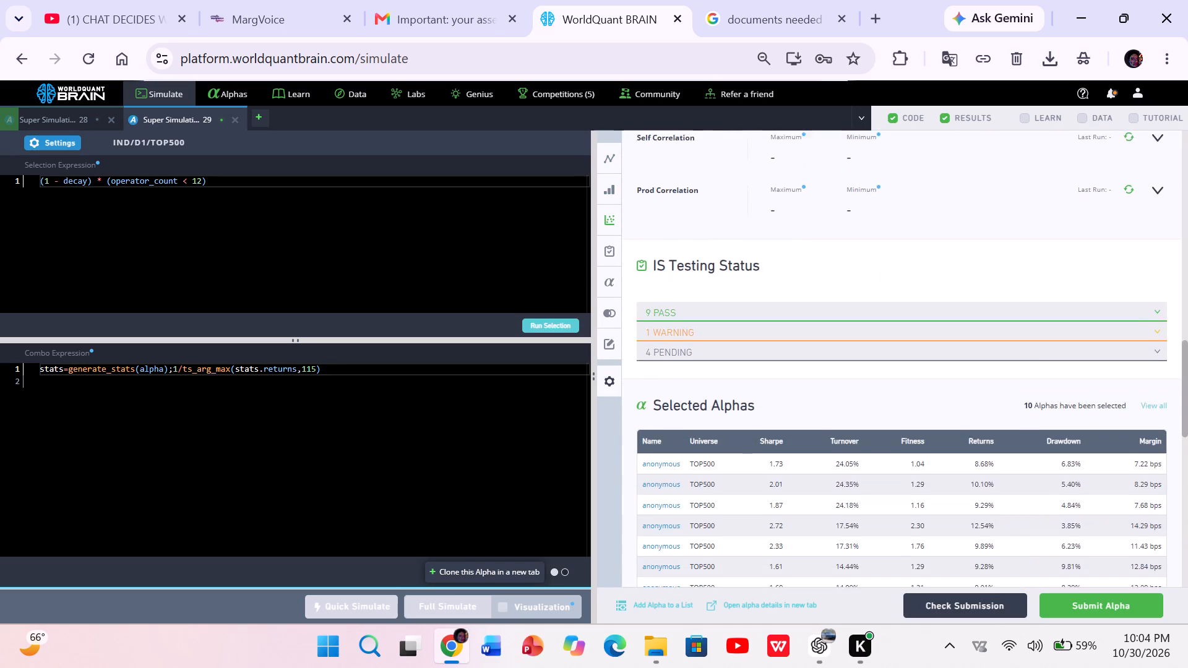
scroll(1065, 484, "down", 1)
scroll(1065, 484, "up", 1)
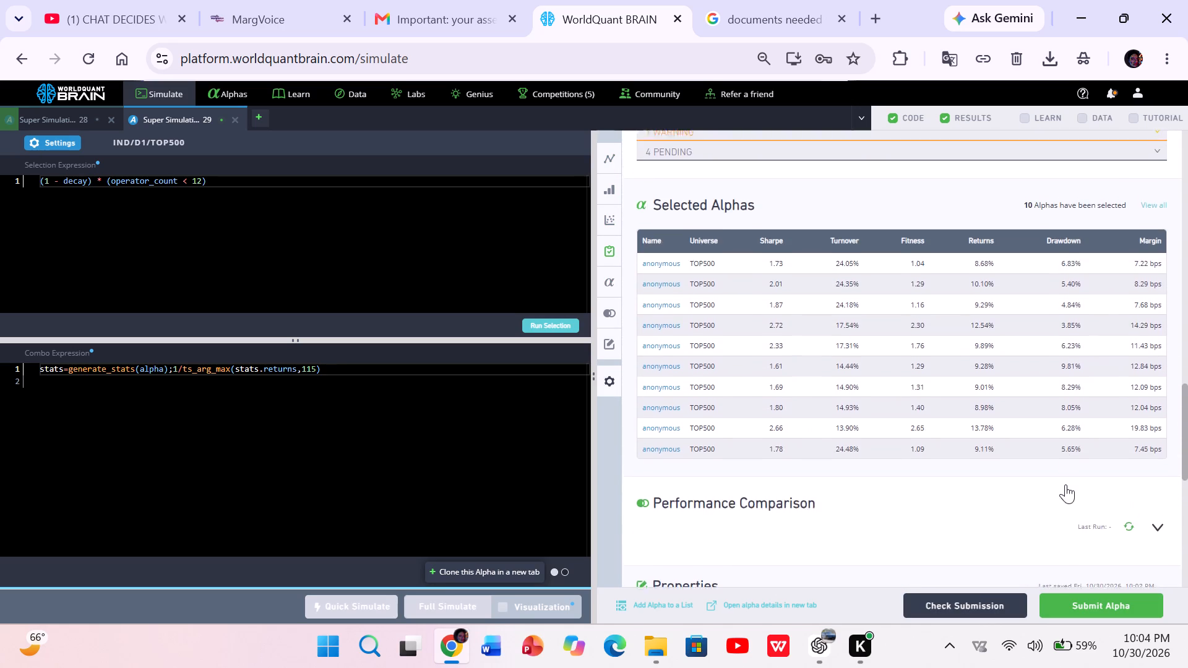
scroll(1065, 484, "up", 3)
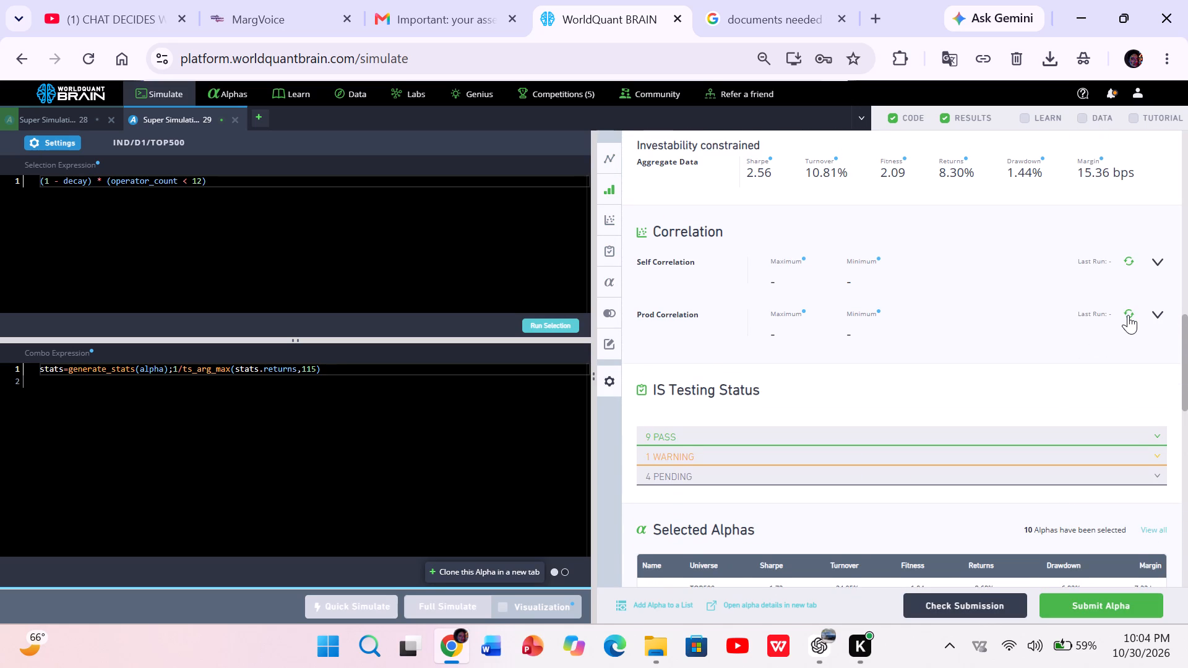
left_click(1128, 315)
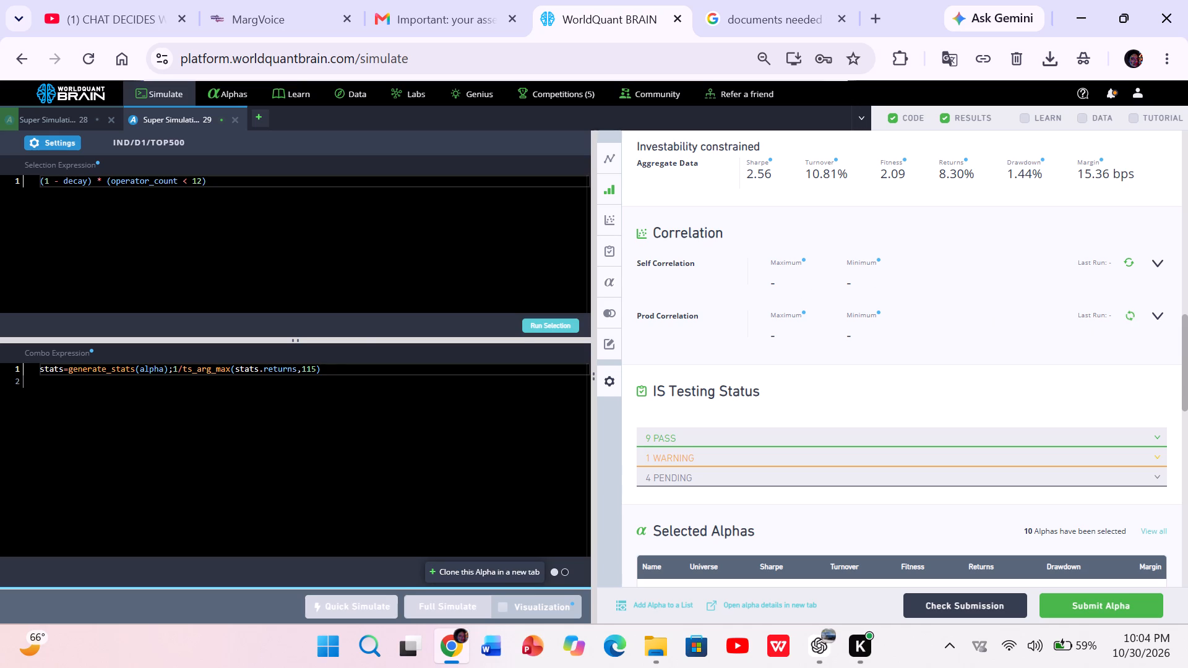
Set the IND SuperAlpha's neutralization to Slow Factors, apply the settings and start the full simulation.
left_click(60, 146)
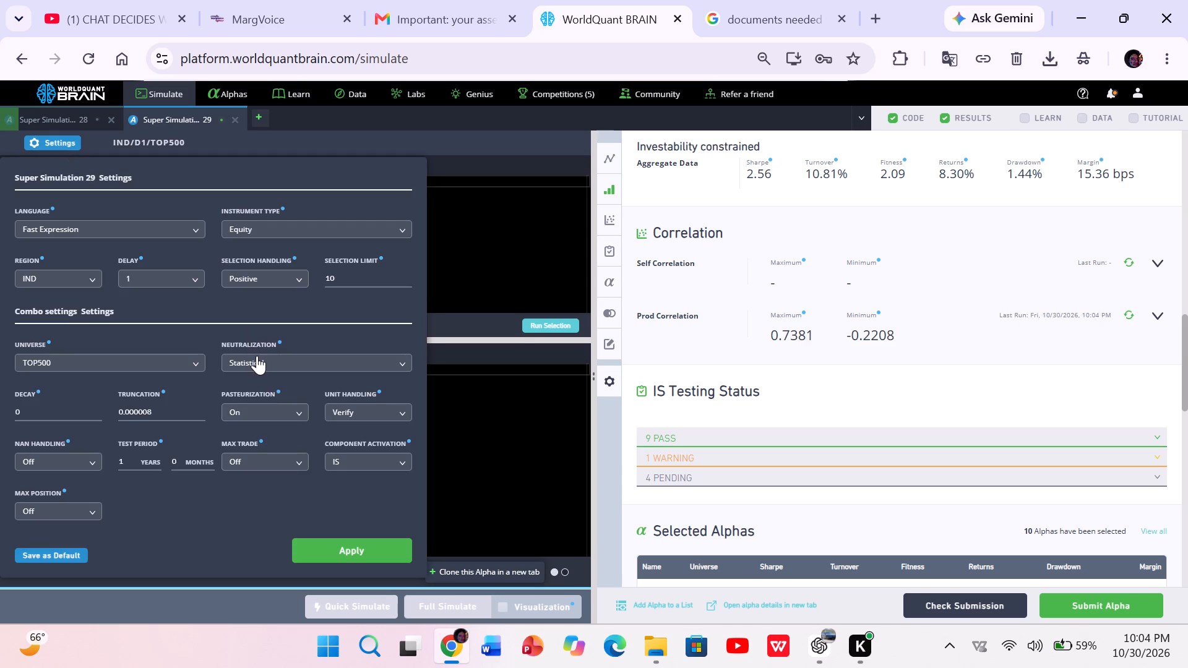
left_click(257, 356)
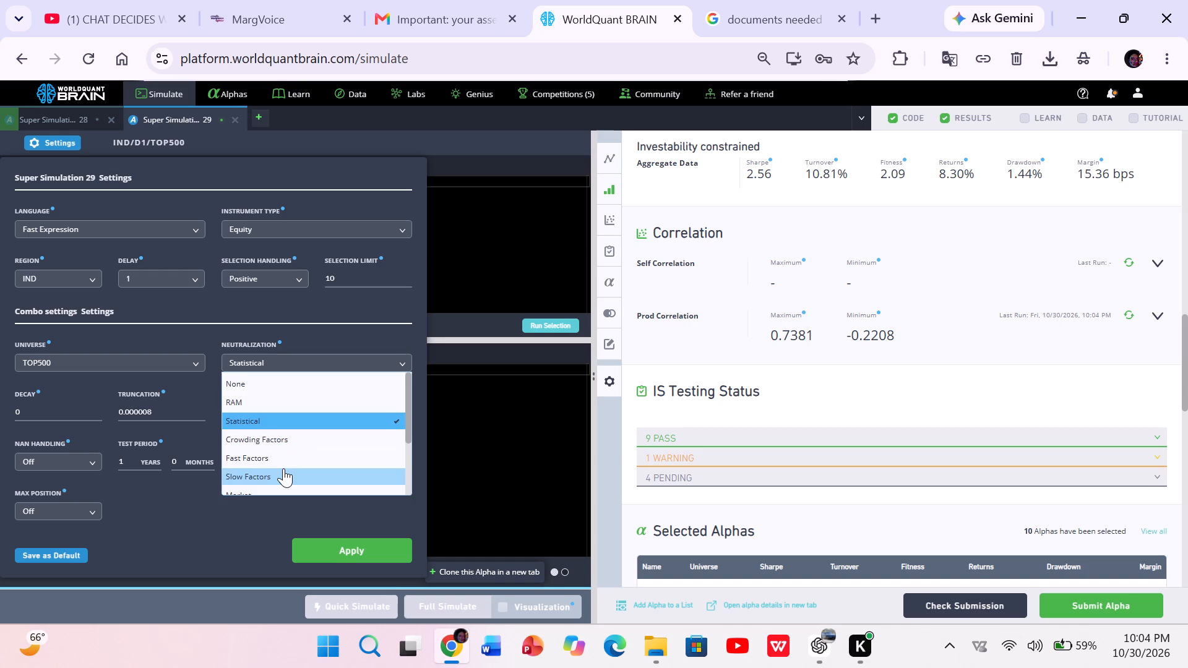
left_click(283, 468)
left_click(343, 554)
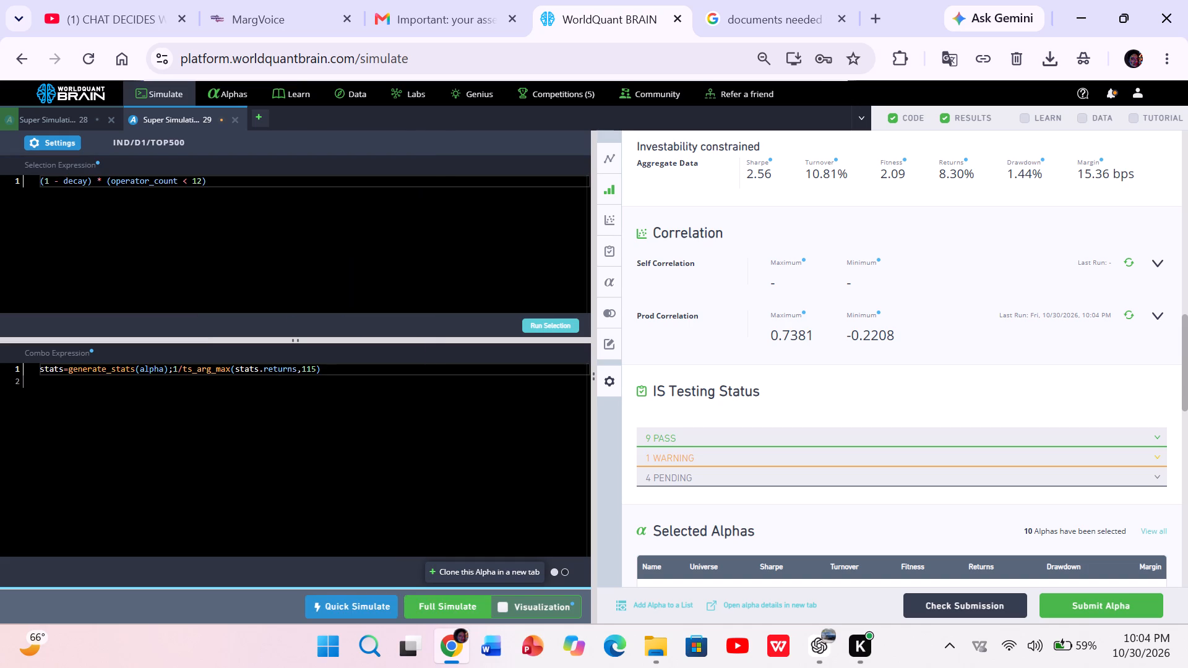
left_click(443, 601)
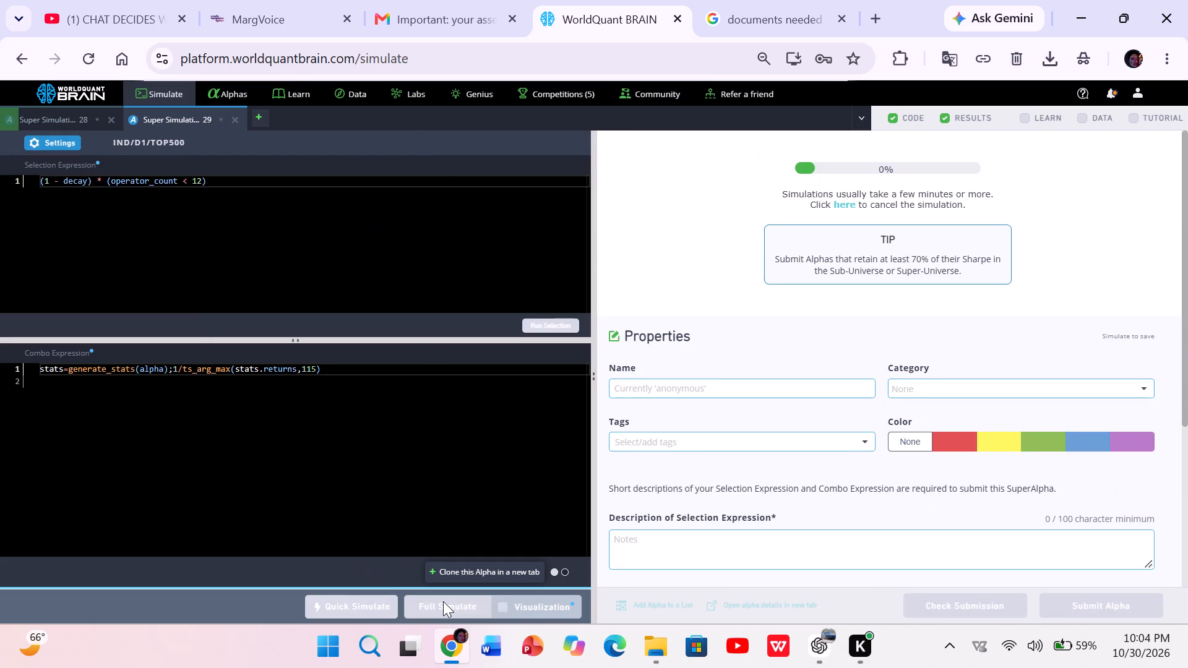
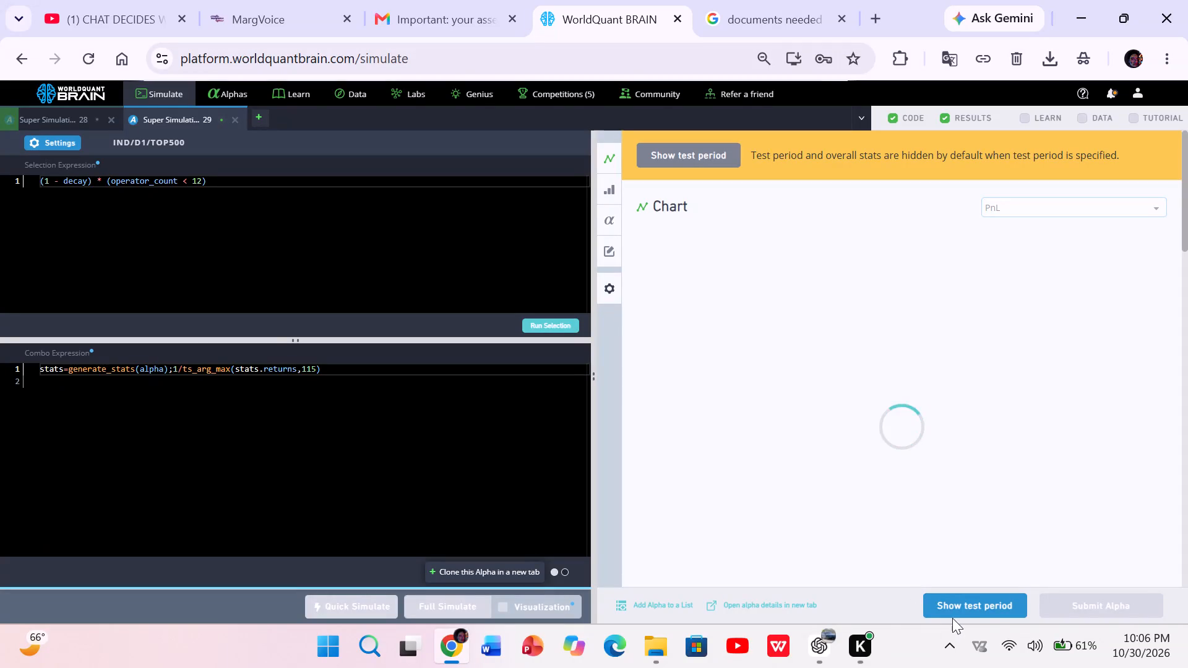
Reveal the IND SuperAlpha's test period results and review the IS Summary.
left_click(961, 606)
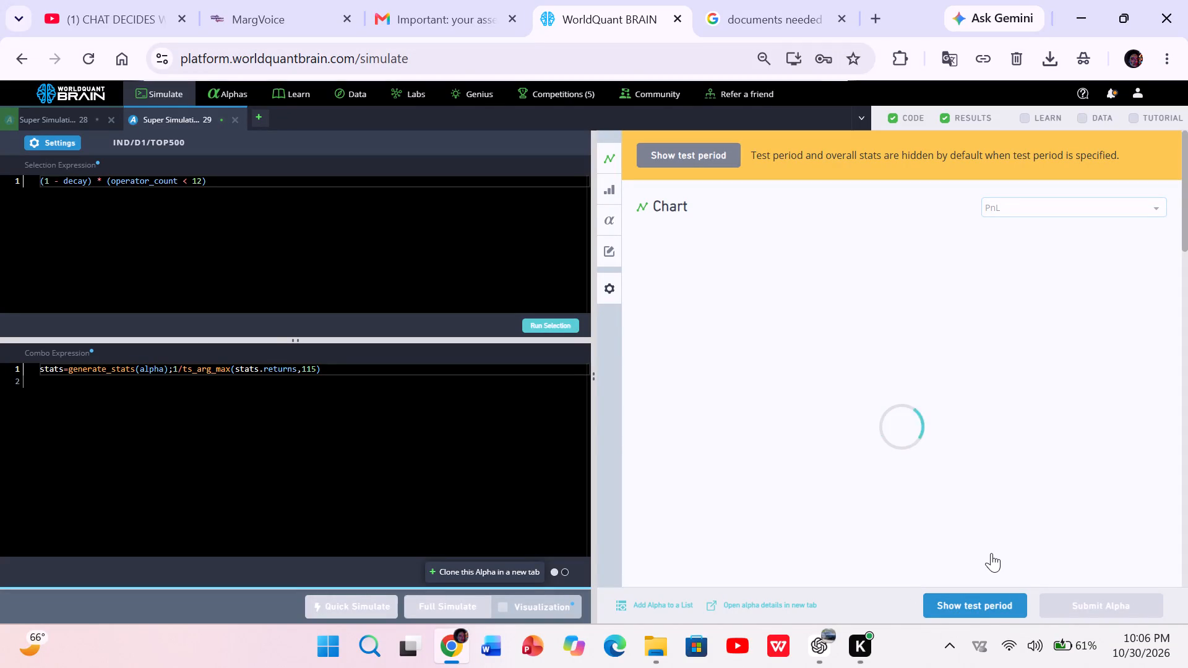
scroll(991, 553, "down", 2)
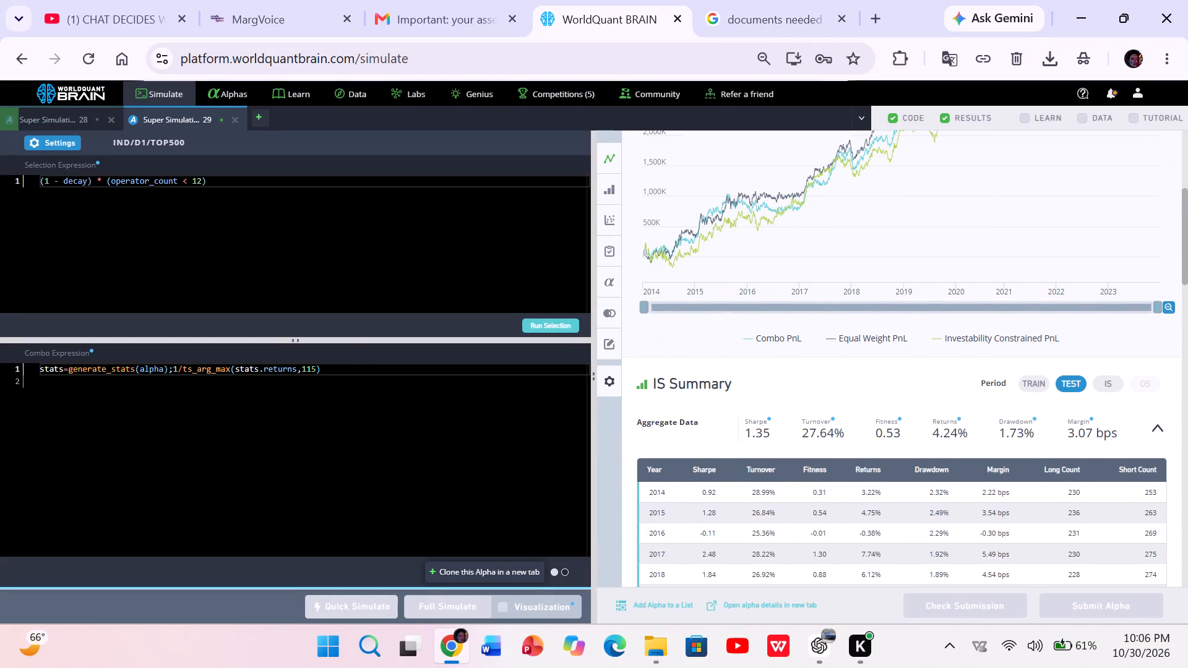
Set the IND SuperAlpha's neutralization to Subindustry, apply the settings and start the full simulation.
left_click(51, 145)
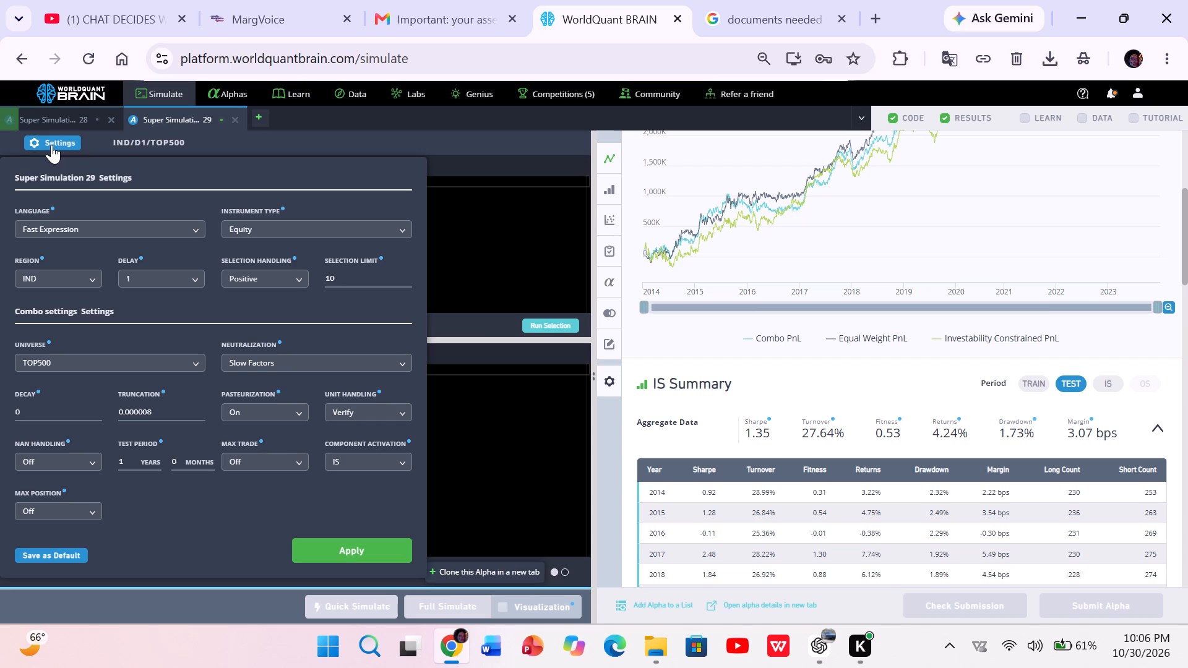
left_click(312, 359)
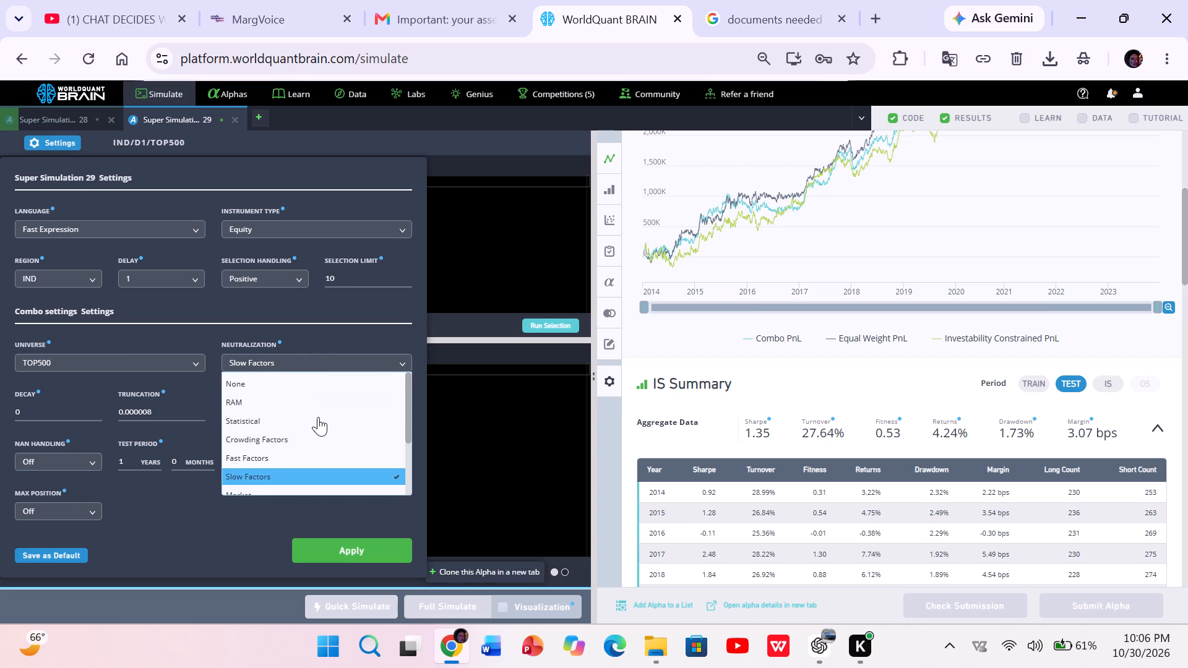
scroll(318, 417, "down", 2)
left_click(293, 467)
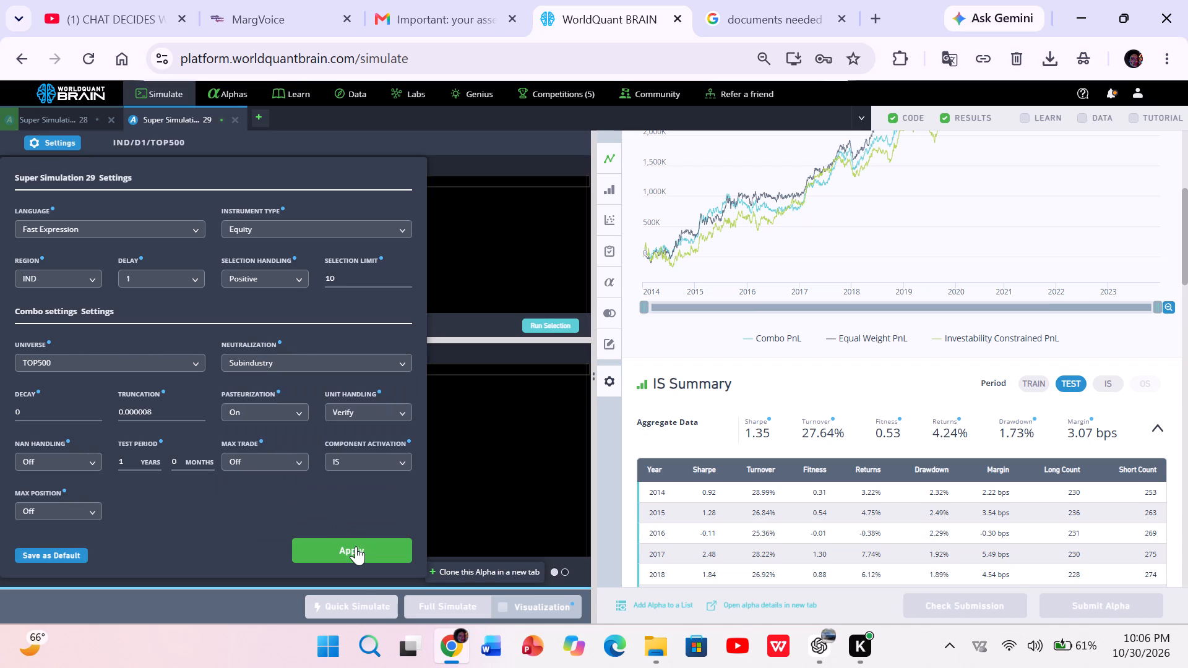
left_click(356, 546)
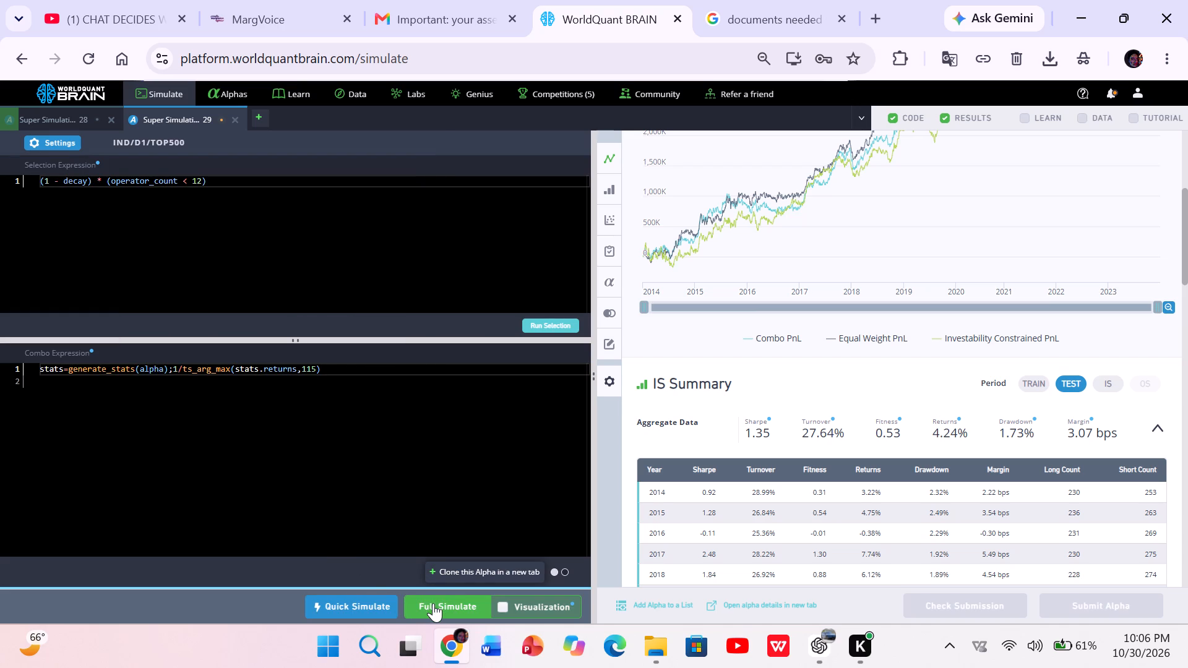
left_click(433, 603)
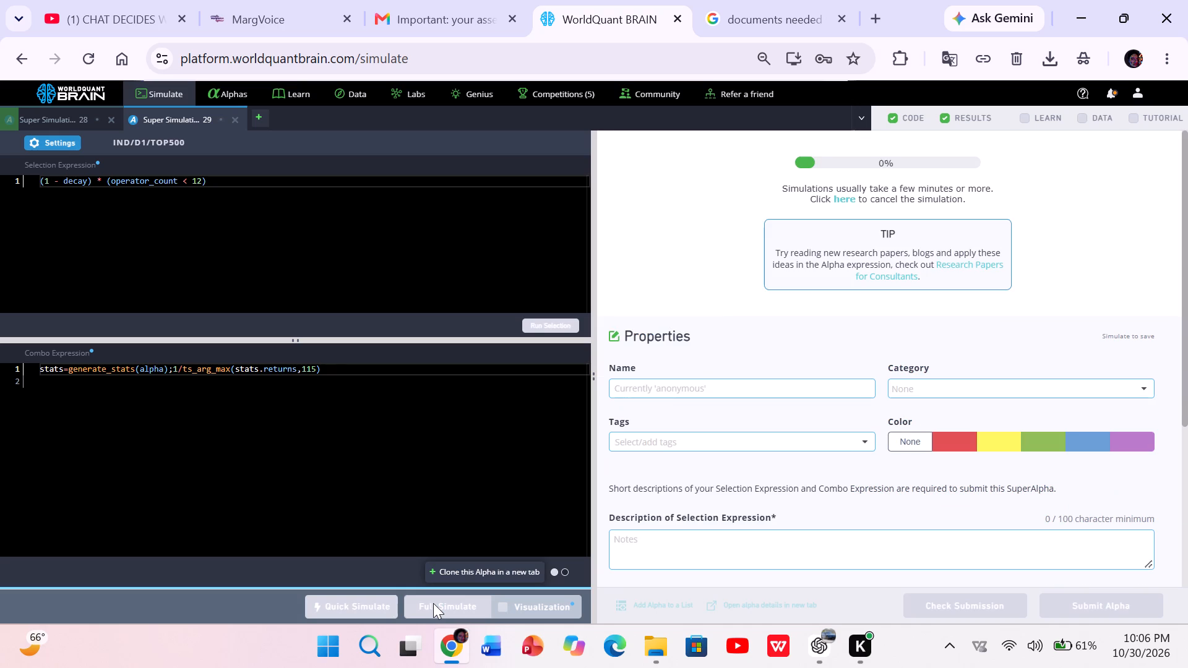
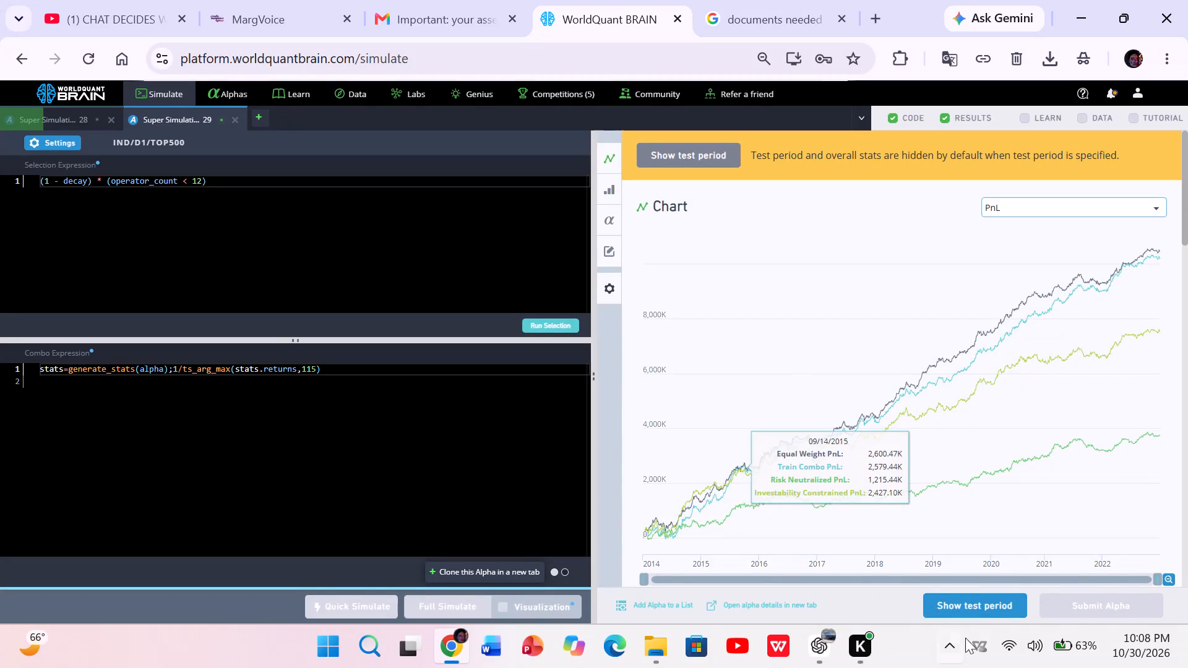
Reveal the IND SuperAlpha's test period results and run its production correlation check.
left_click(973, 614)
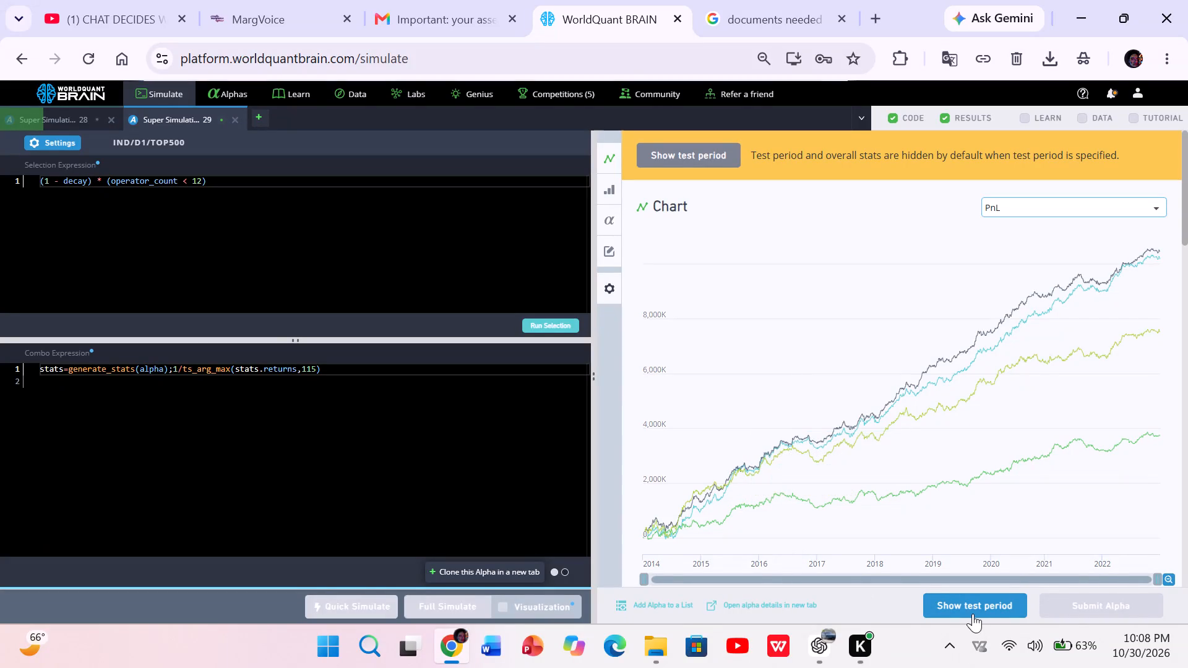
scroll(1057, 486, "down", 2)
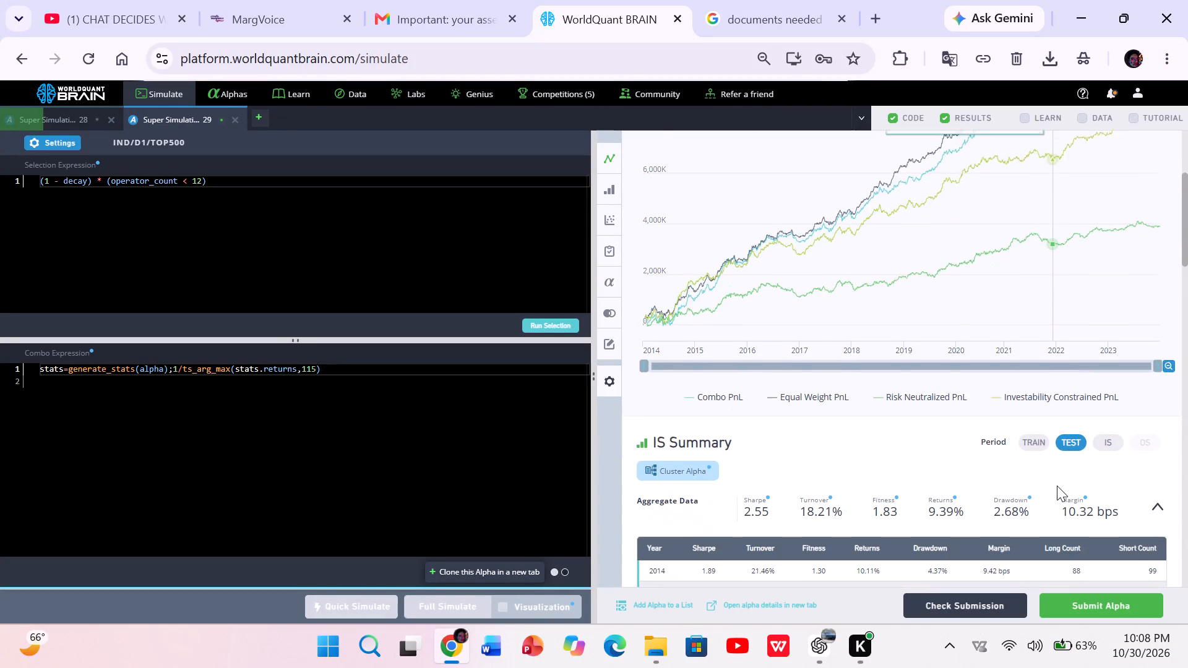
scroll(1057, 486, "down", 3)
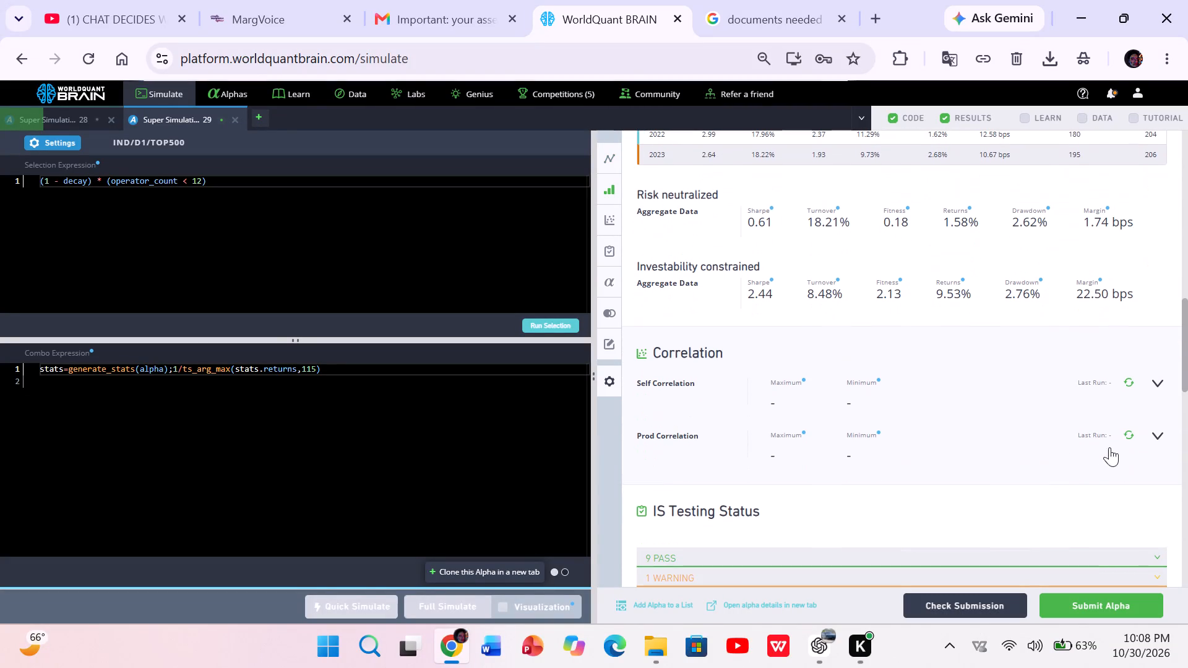
left_click(1132, 436)
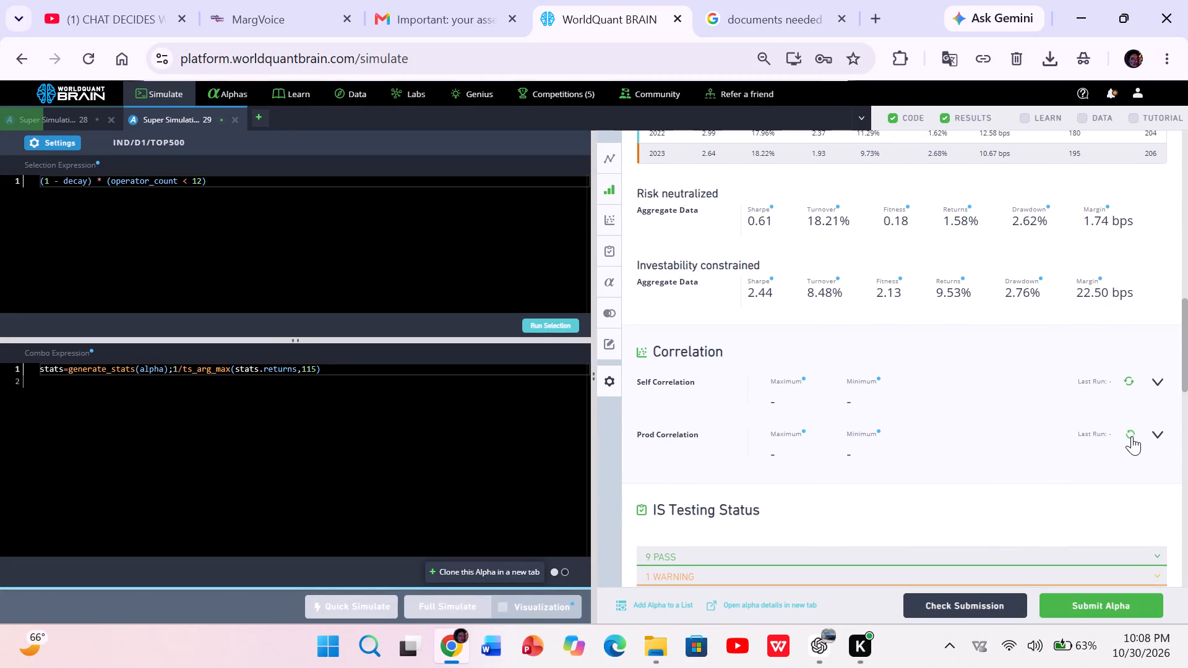
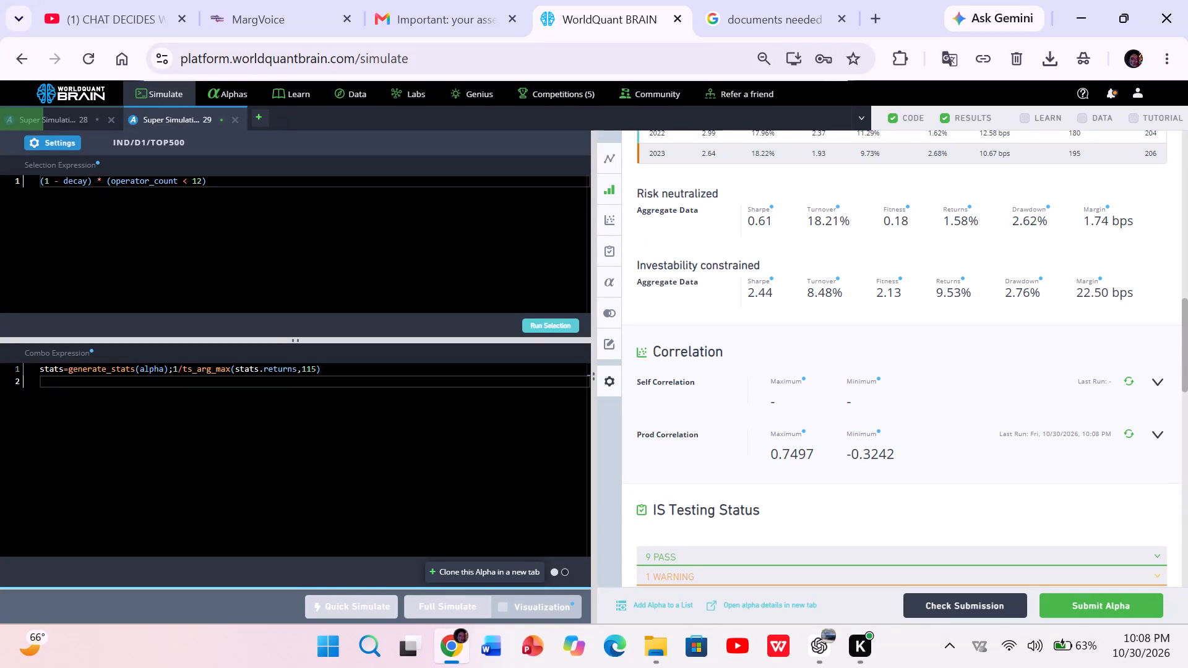
Replace decay with prod_correlation in the selection expression, making it (1 - prod_correlation) * (operator_count < 12).
double_click(69, 181)
key("p")
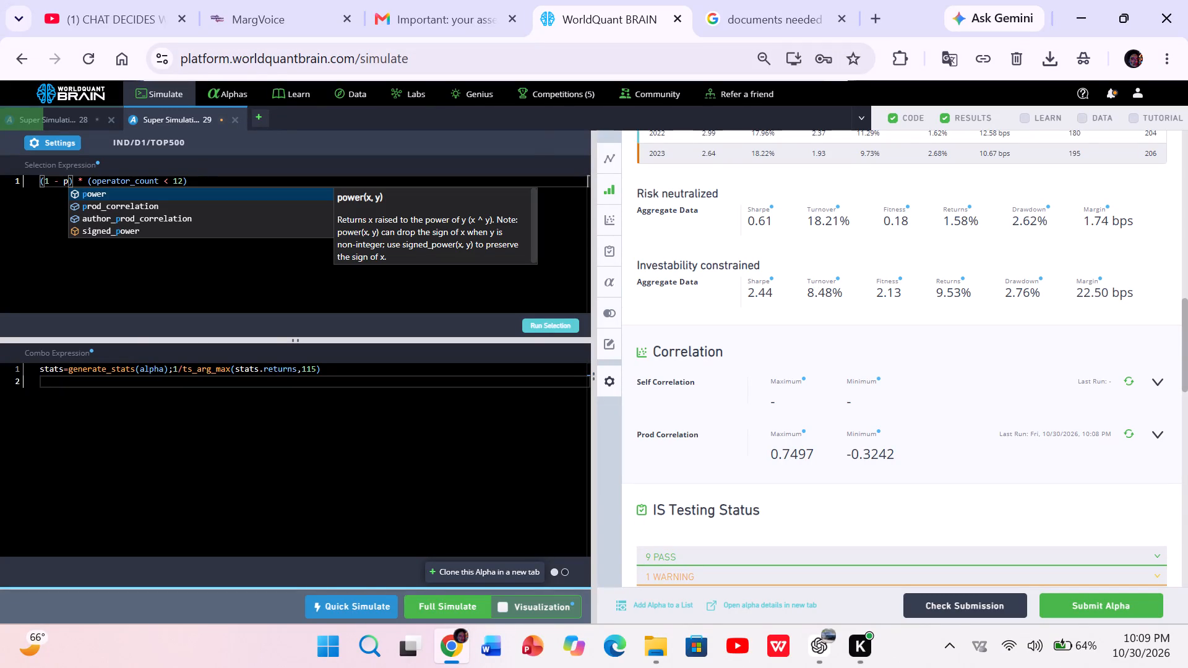
left_click(96, 199)
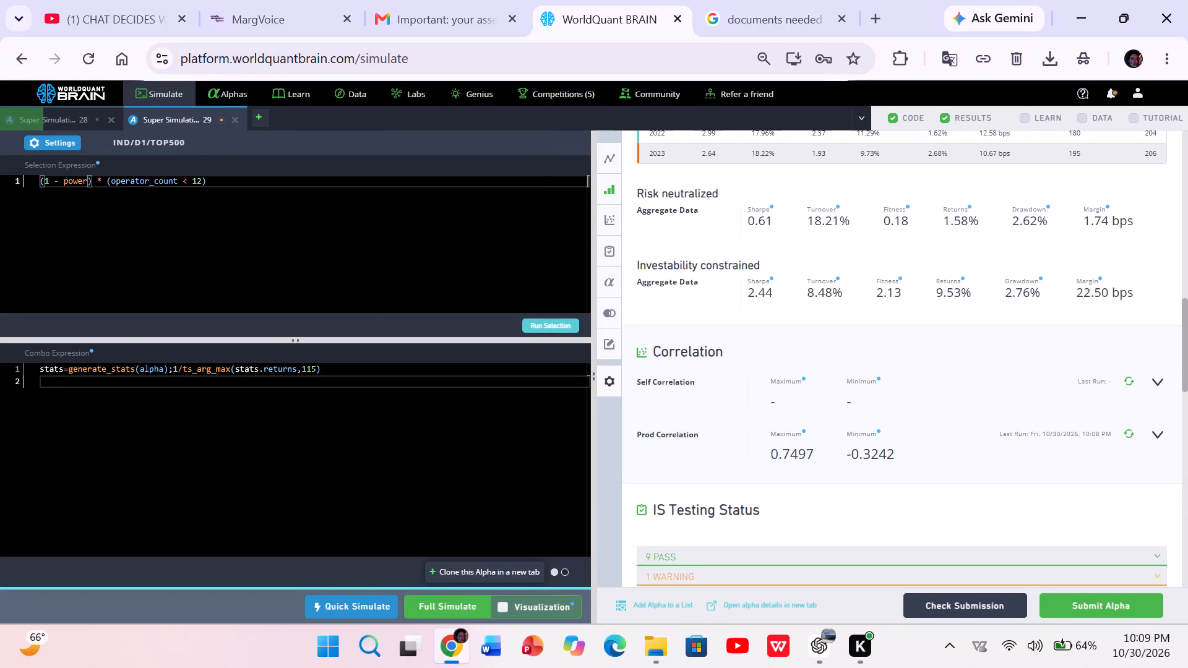
key("BackSpace")
key("BackSpace")
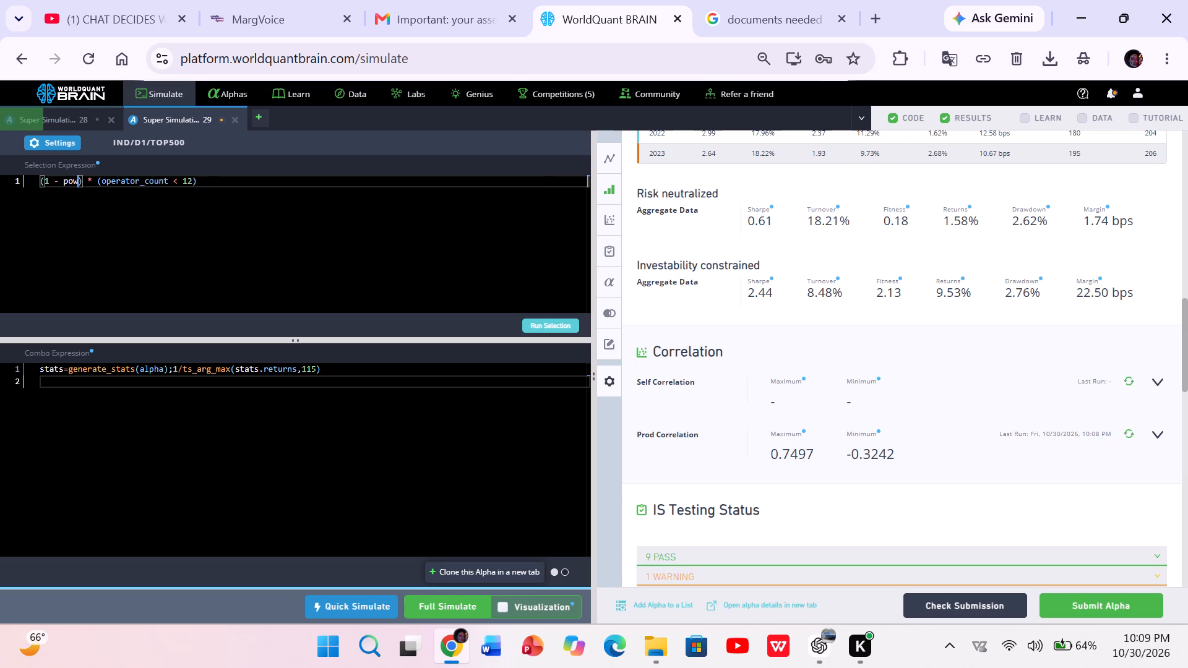
key("BackSpace")
key("BackSpace")
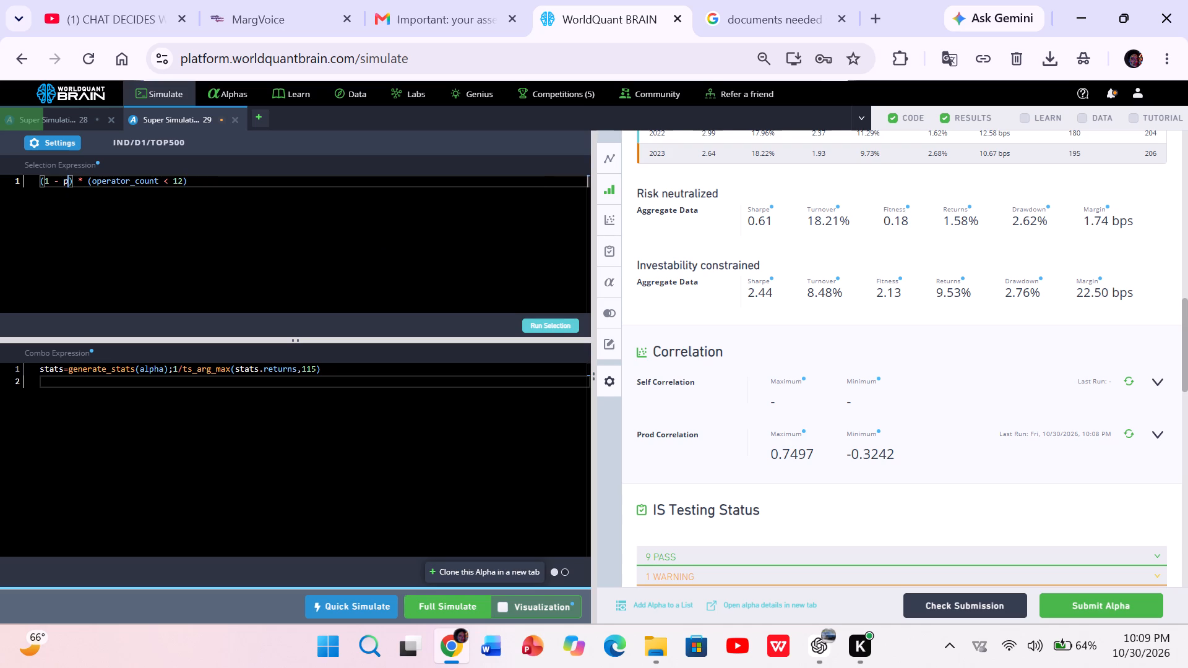
key("BackSpace")
key("p")
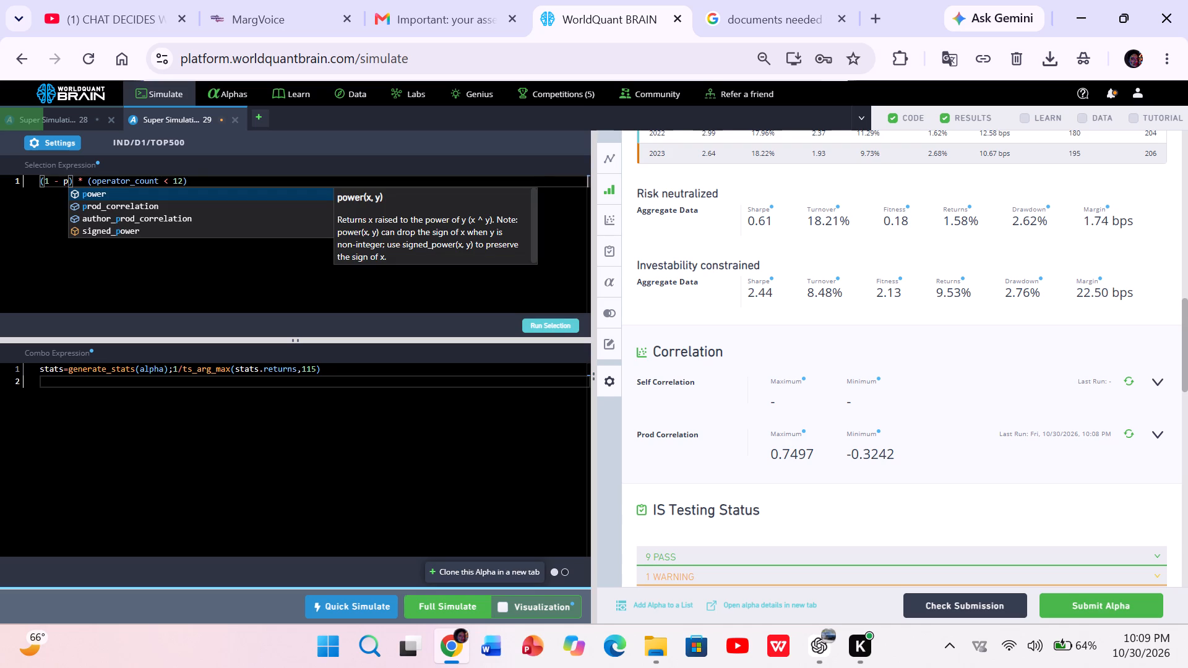
left_click(139, 203)
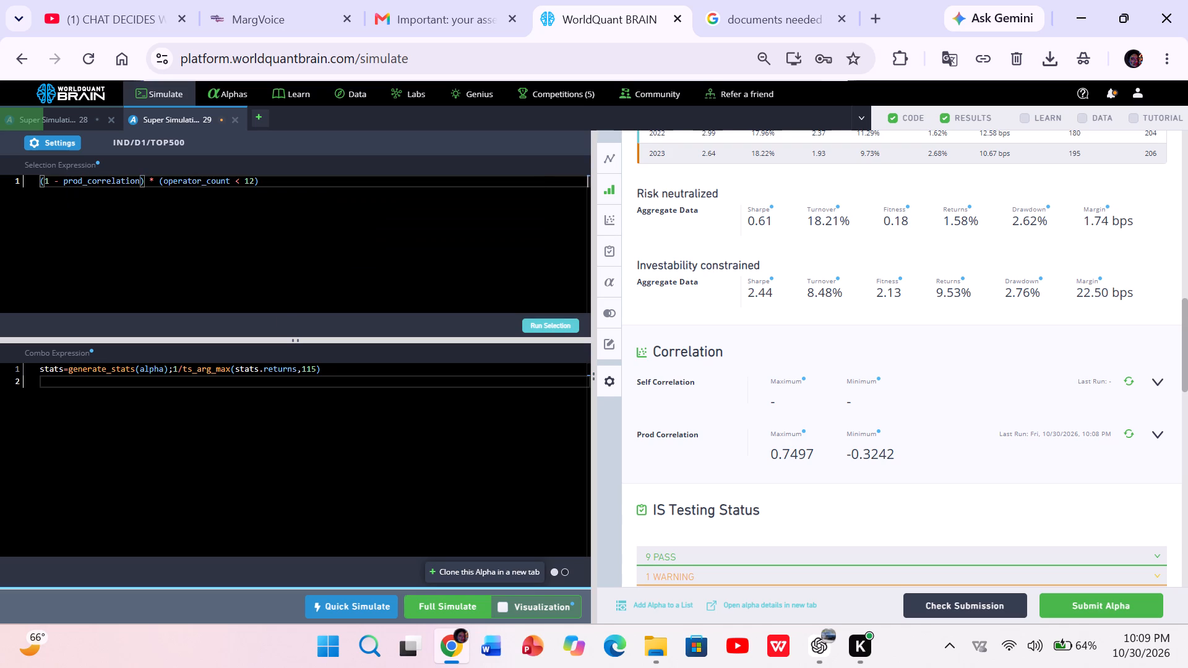
Run the selection for the edited expression and start a full simulation of the IND SuperAlpha.
left_click(556, 329)
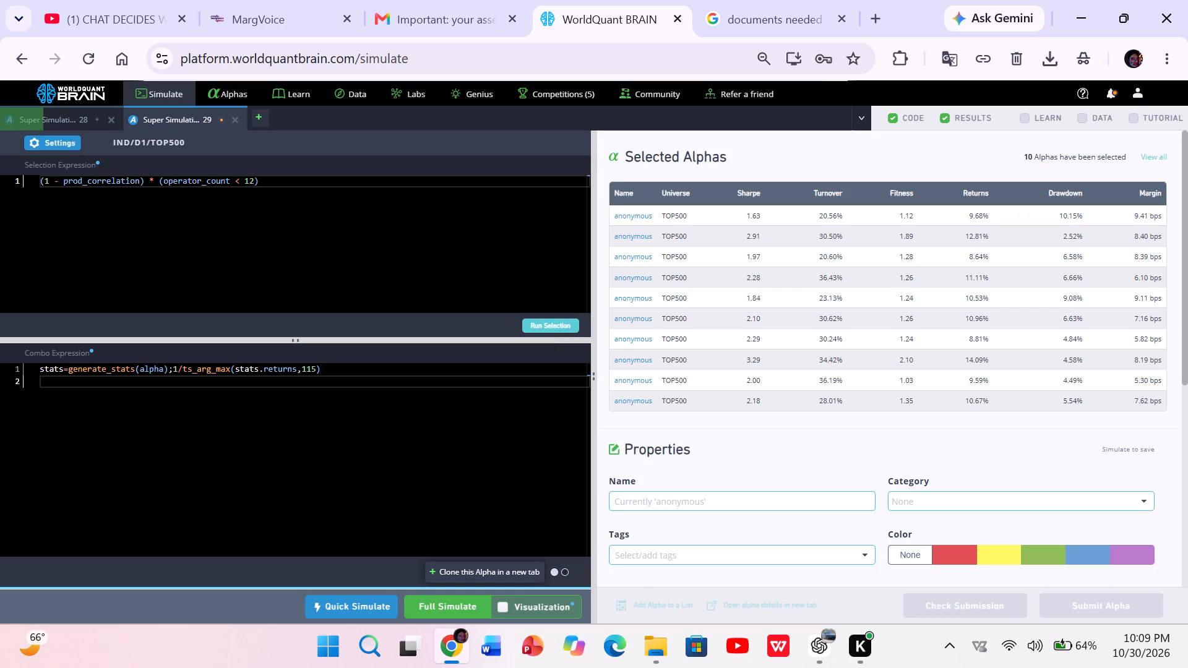
left_click(440, 613)
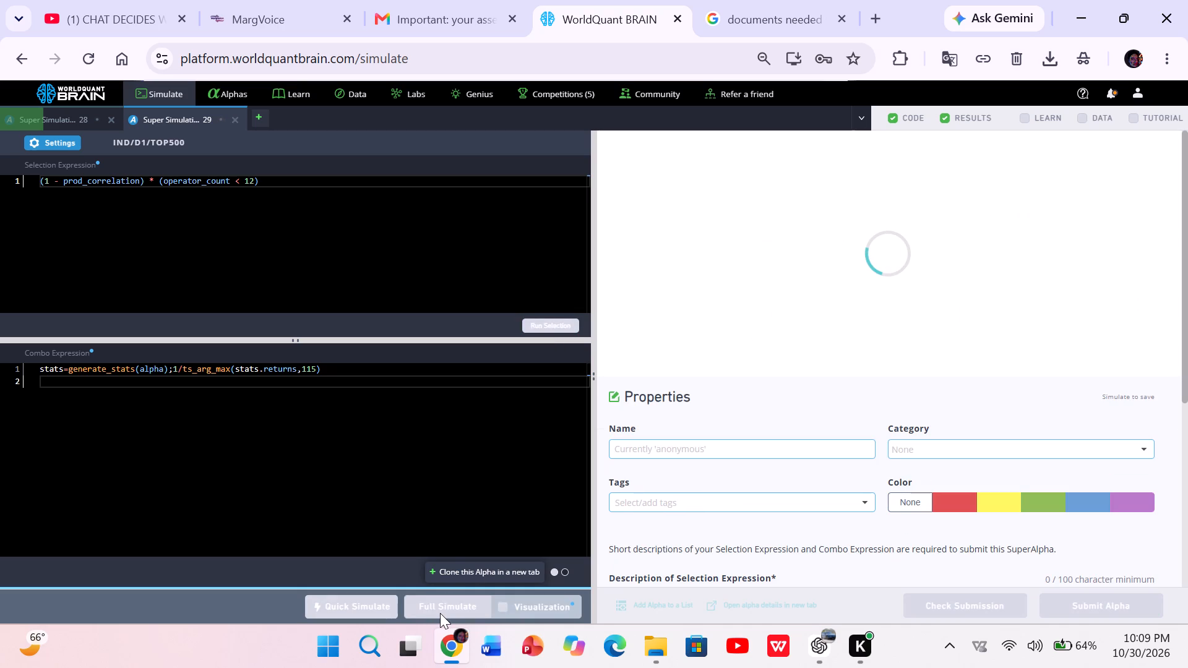
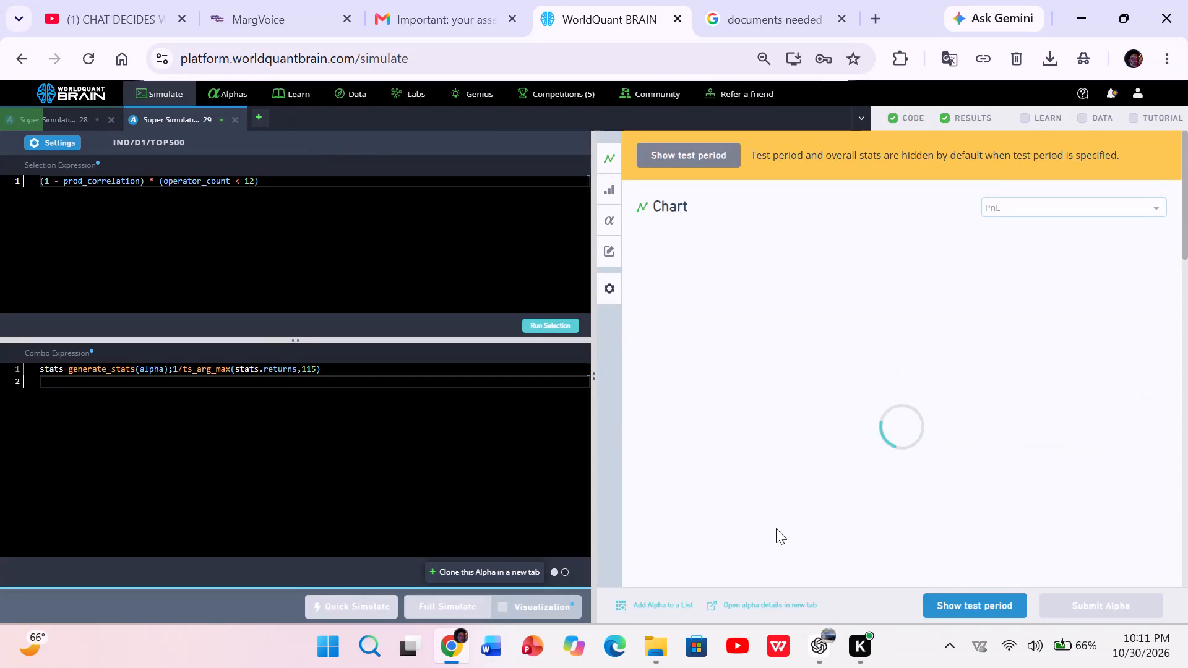
Reveal the IND SuperAlpha's test-period results and run its production correlation check.
left_click(970, 599)
scroll(1014, 547, "down", 3)
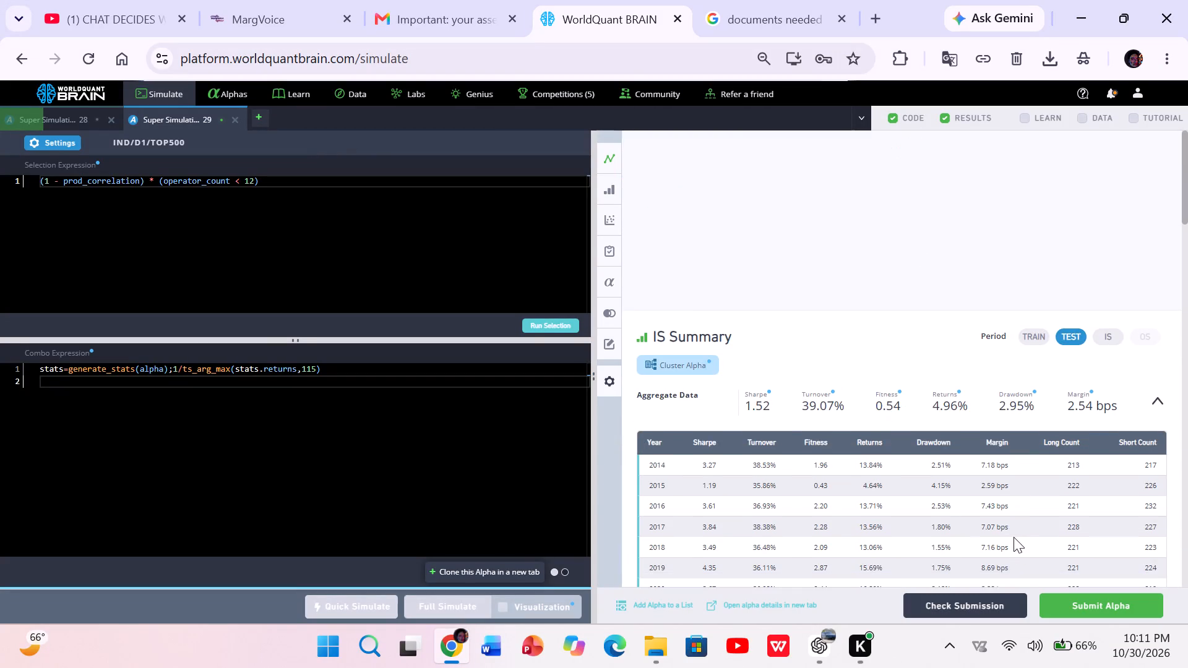
scroll(1014, 537, "down", 3)
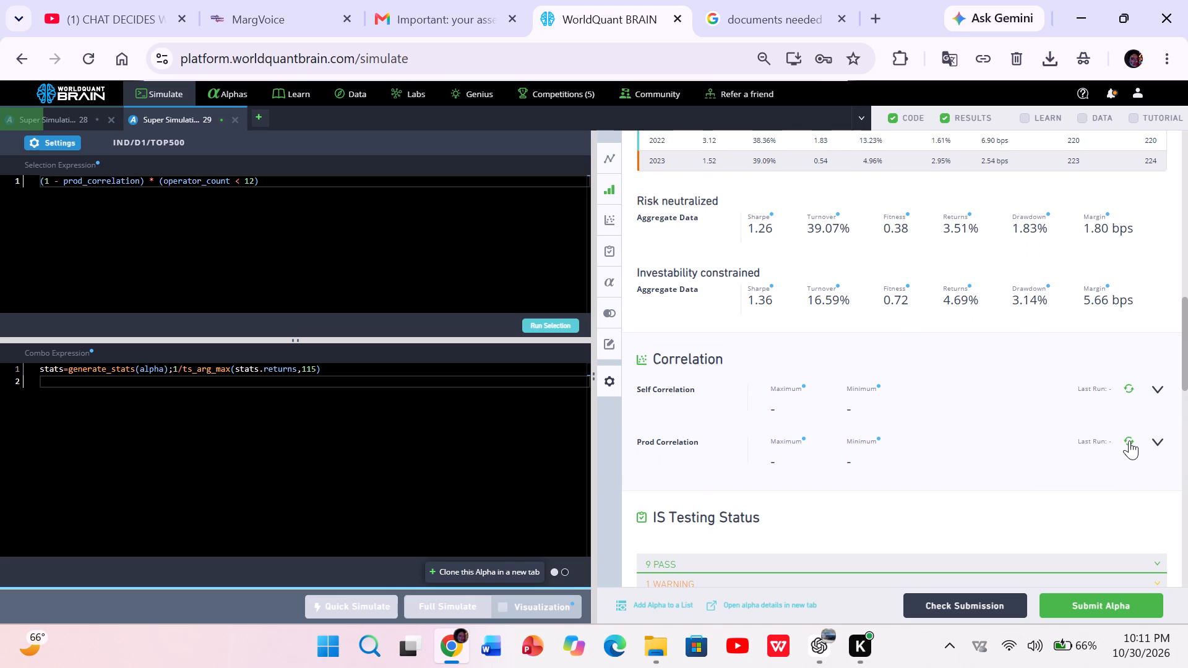
left_click(1129, 440)
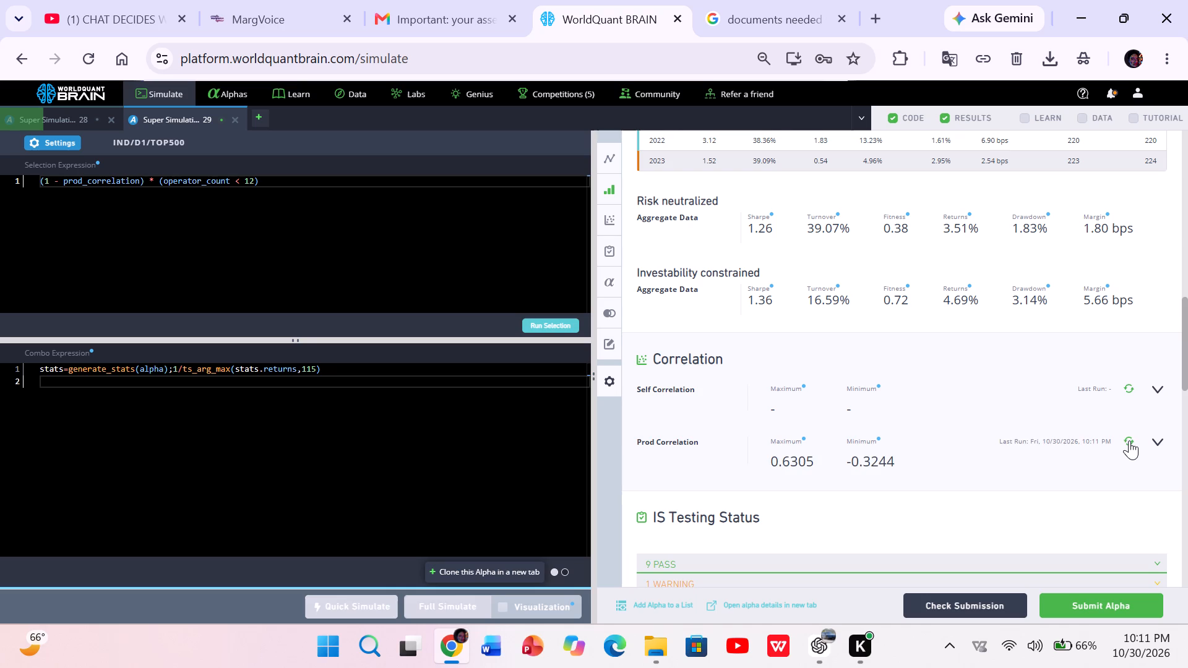
triple_click(173, 180)
right_click(173, 180)
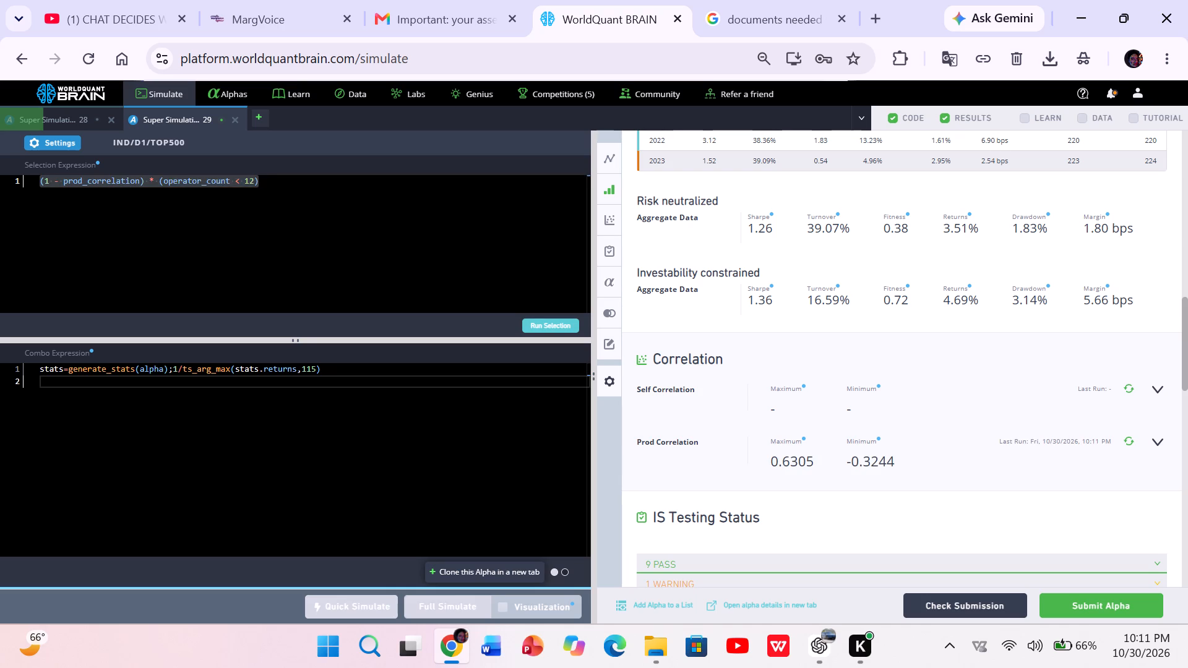
left_click(219, 229)
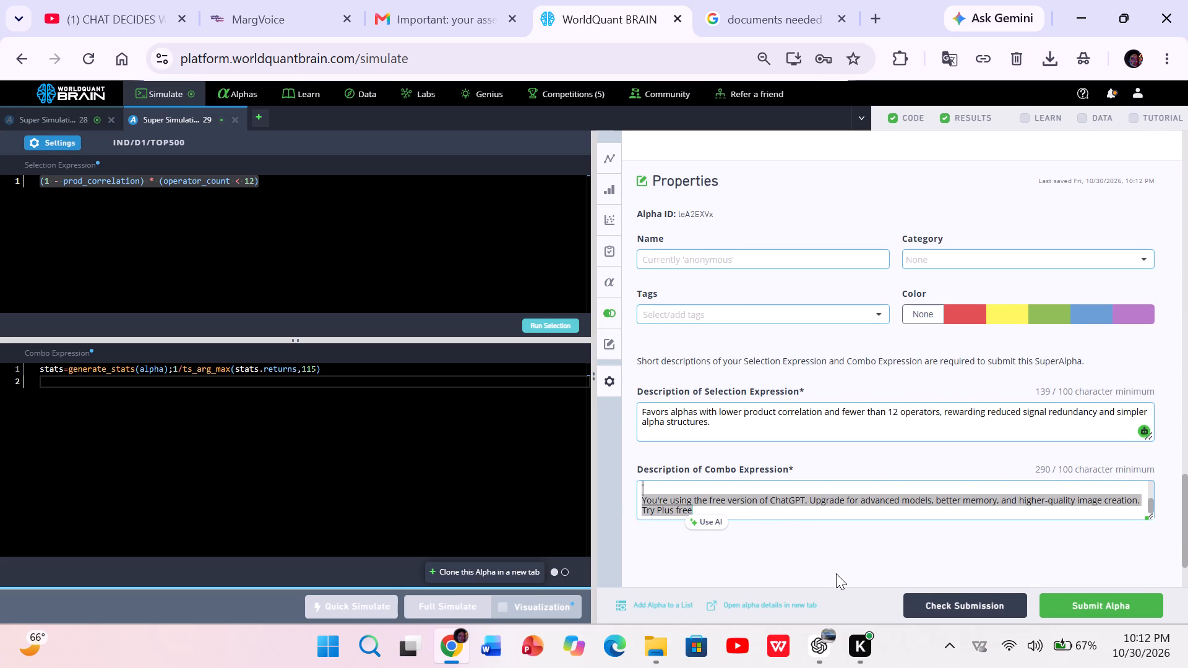
key("BackSpace")
key("BackSpace")
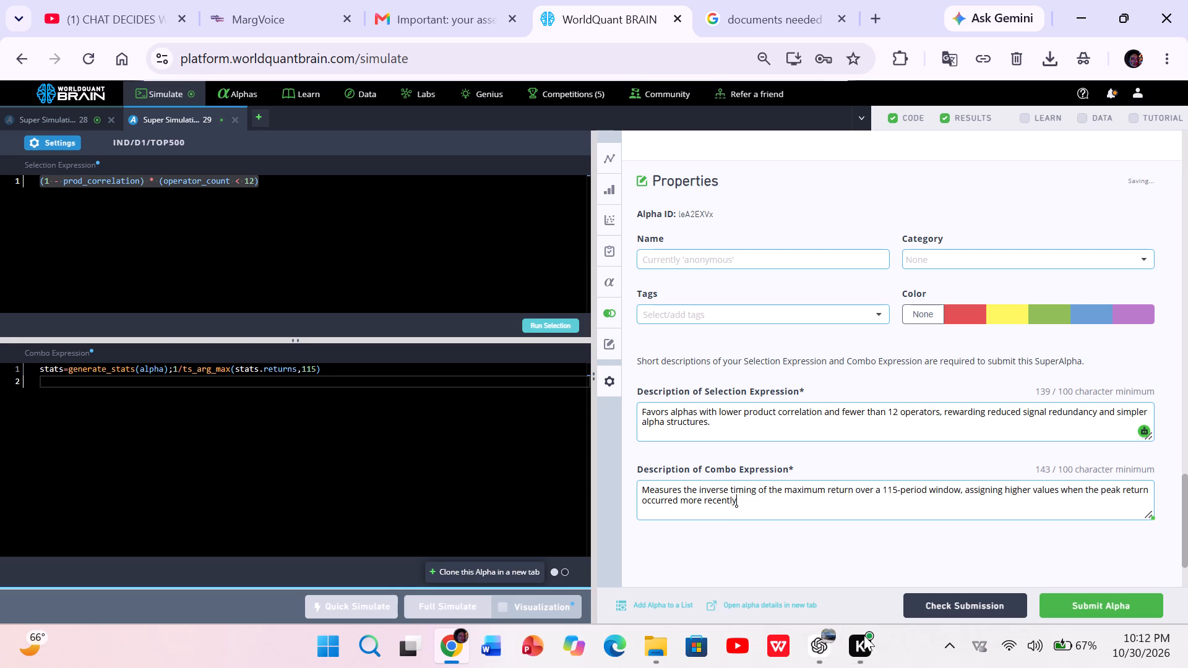
Run the submission check on the IND SuperAlpha and submit it.
left_click(942, 603)
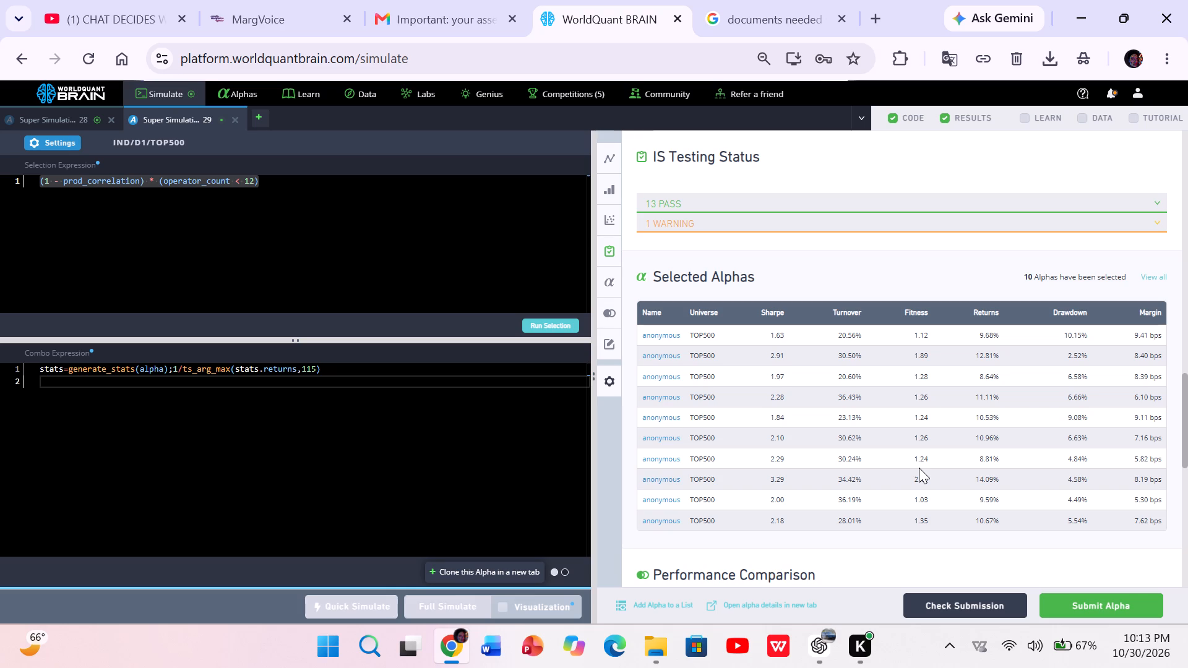
left_click(1108, 609)
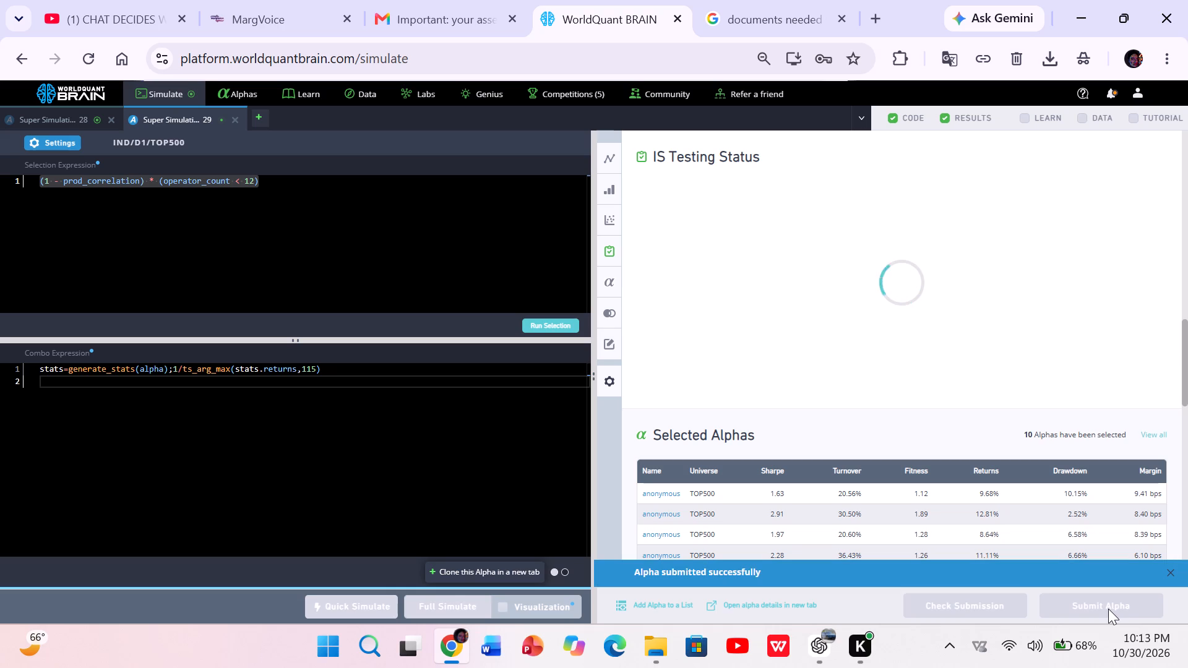
Open the GLB/D1/MINVOL1M SuperAlpha simulation, reveal its test-period results, inspect its failed test and run its production correlation check.
left_click(85, 113)
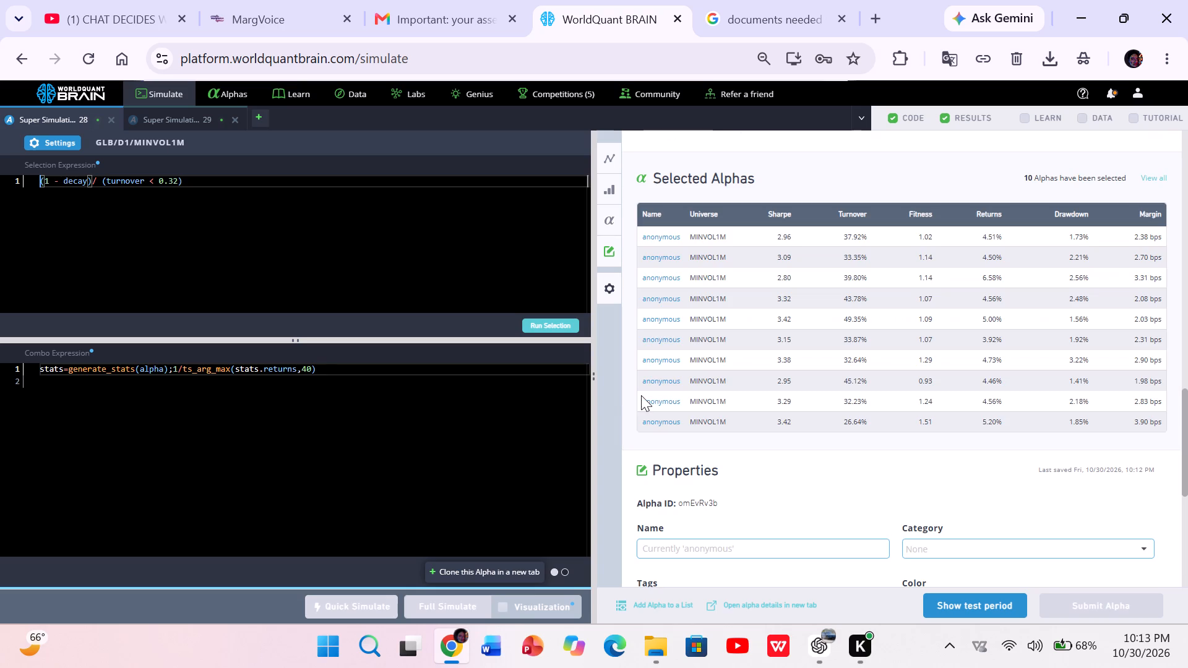
left_click(984, 601)
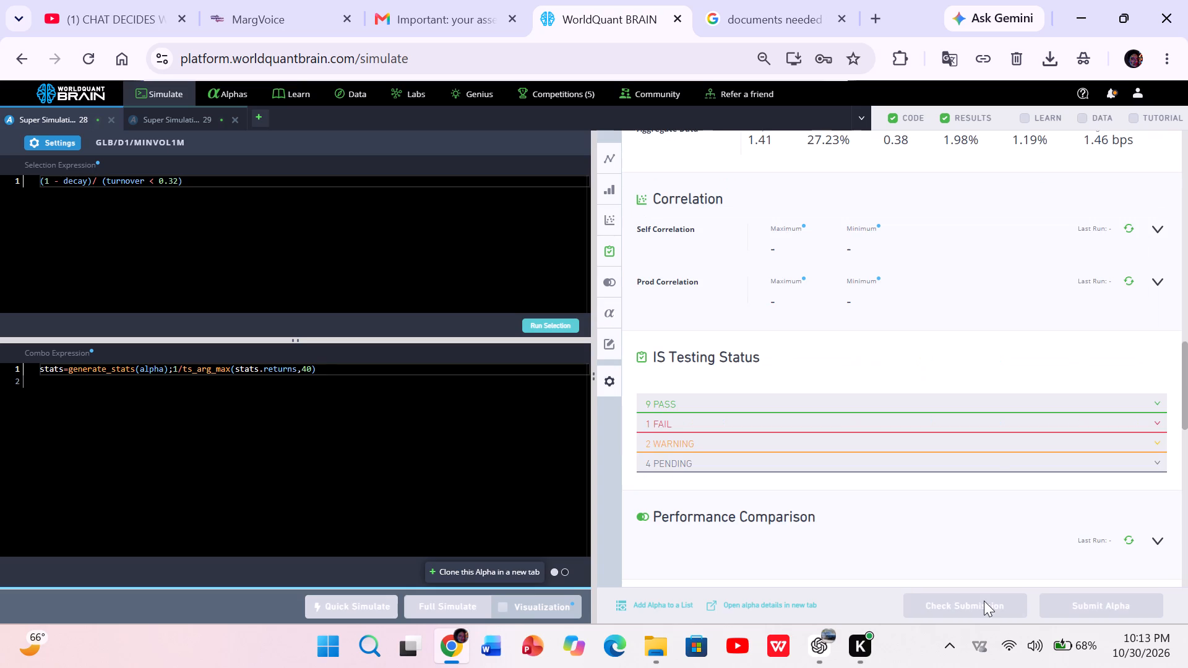
left_click(1002, 431)
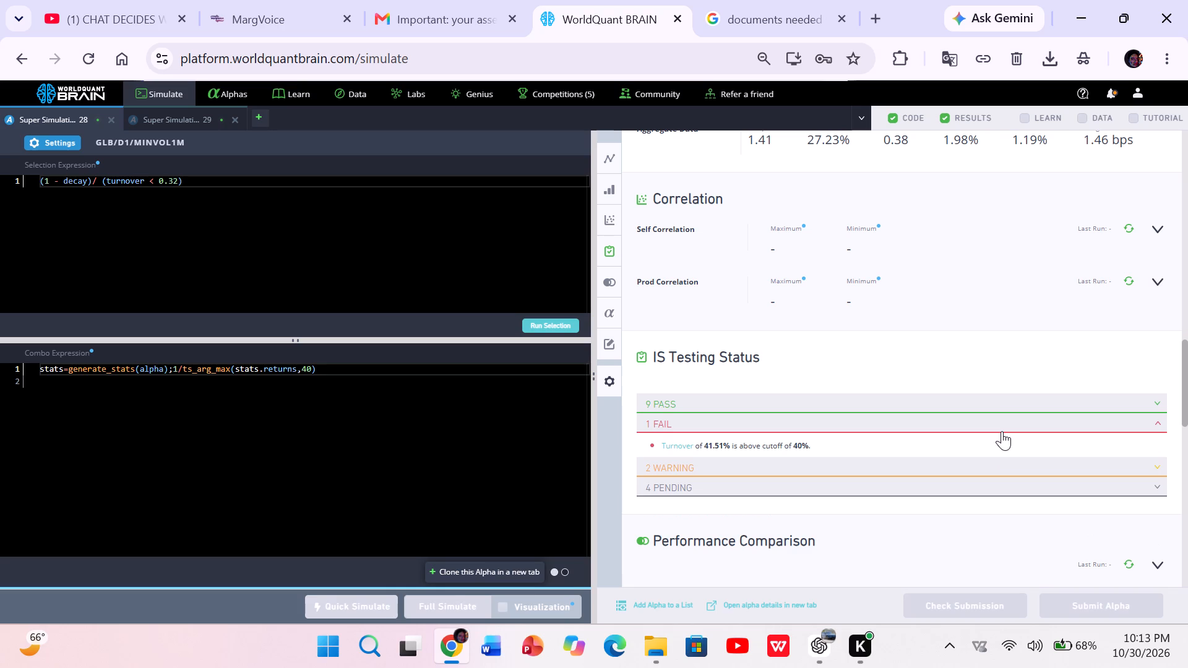
left_click(1131, 278)
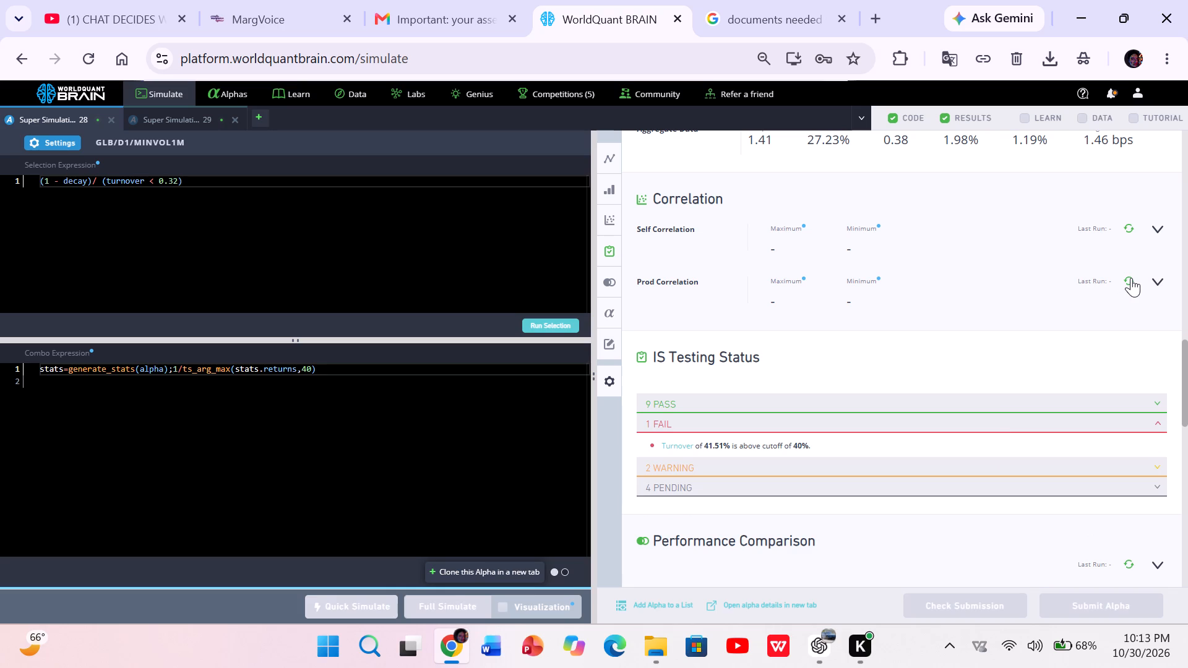